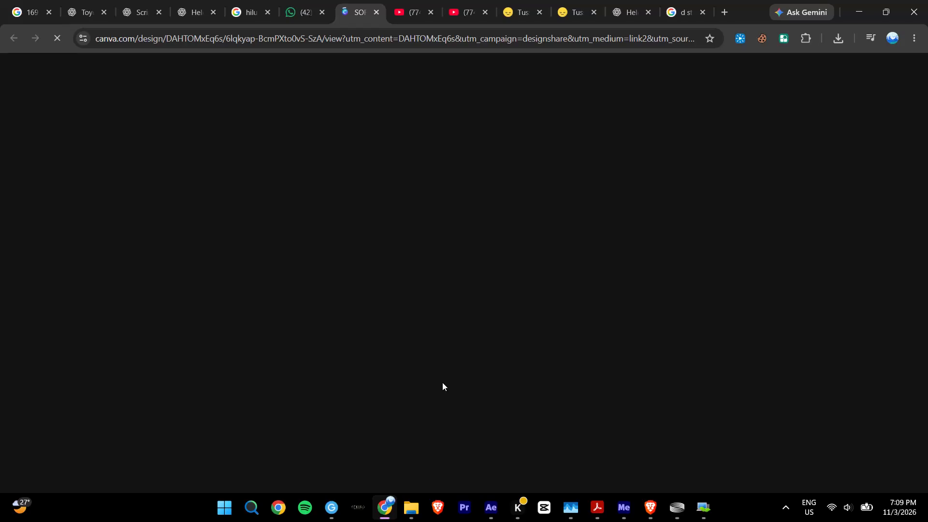
# Look through the Softlaunch portfolio's cover and services section, including social media marketing and influencer marketing.
pyautogui.scroll(-4, 452, 323)
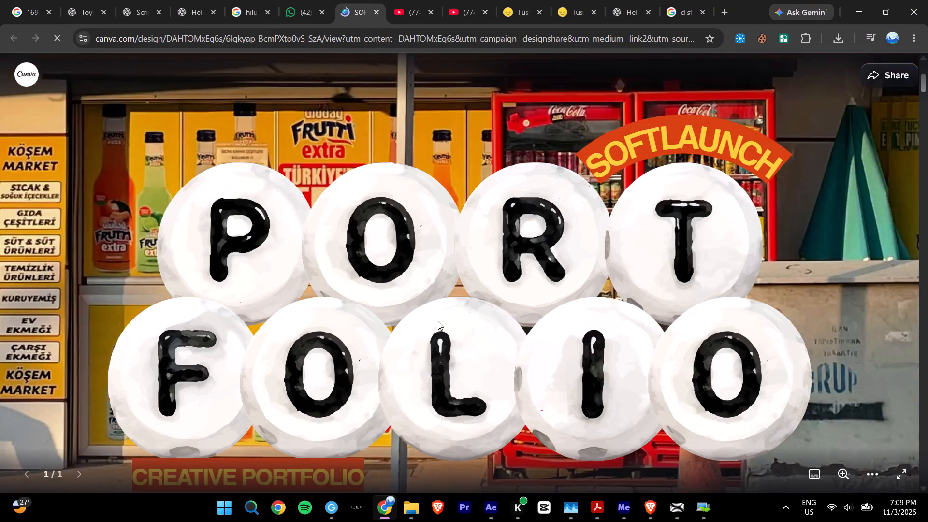
pyautogui.scroll(4, 486, 295)
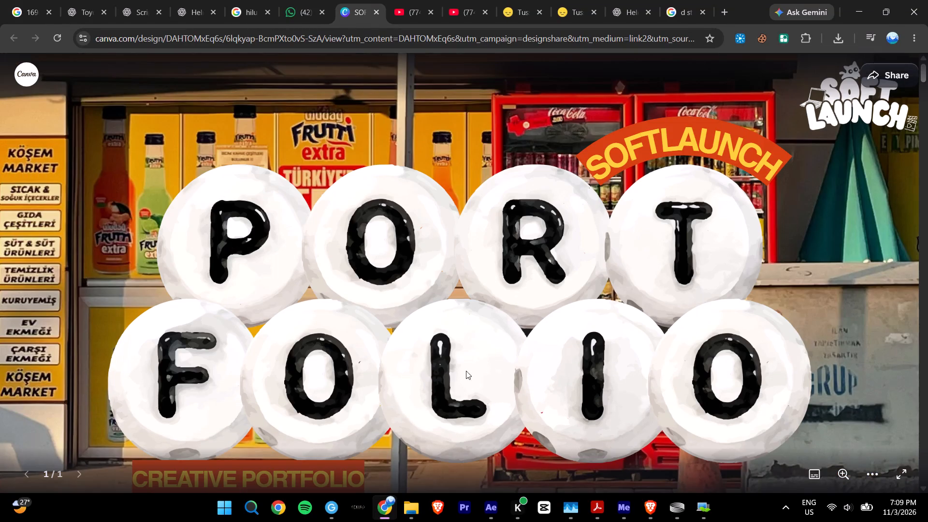
pyautogui.scroll(-2, 617, 361)
pyautogui.scroll(2, 617, 361)
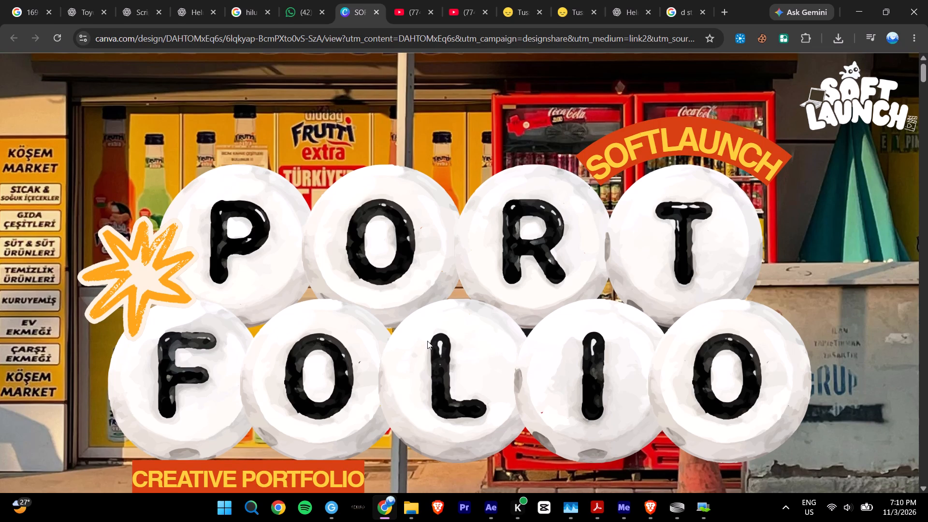
pyautogui.scroll(-11, 427, 341)
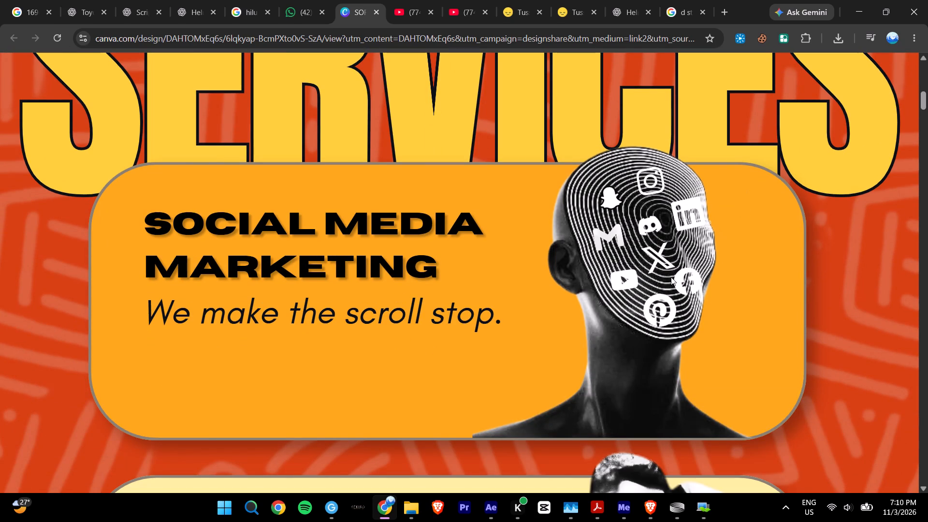
pyautogui.scroll(-3, 673, 292)
pyautogui.scroll(2, 688, 298)
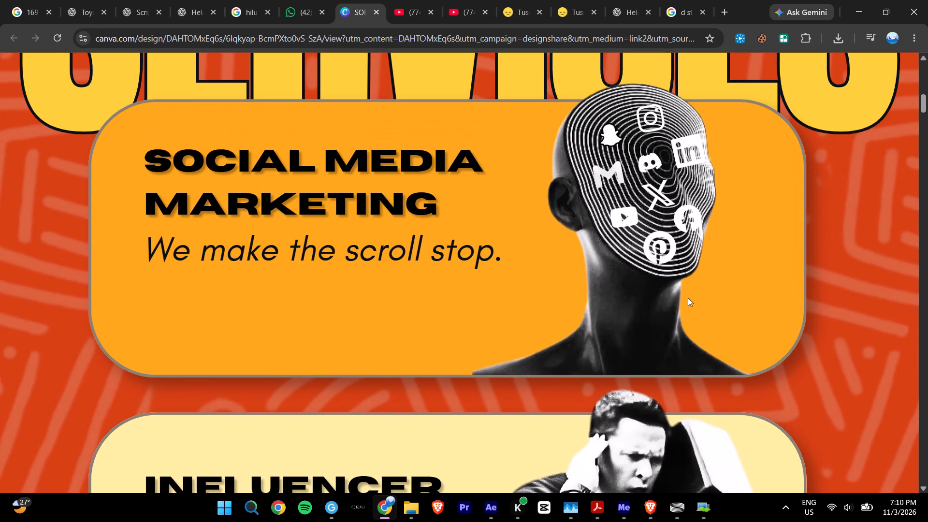
pyautogui.scroll(-4, 686, 288)
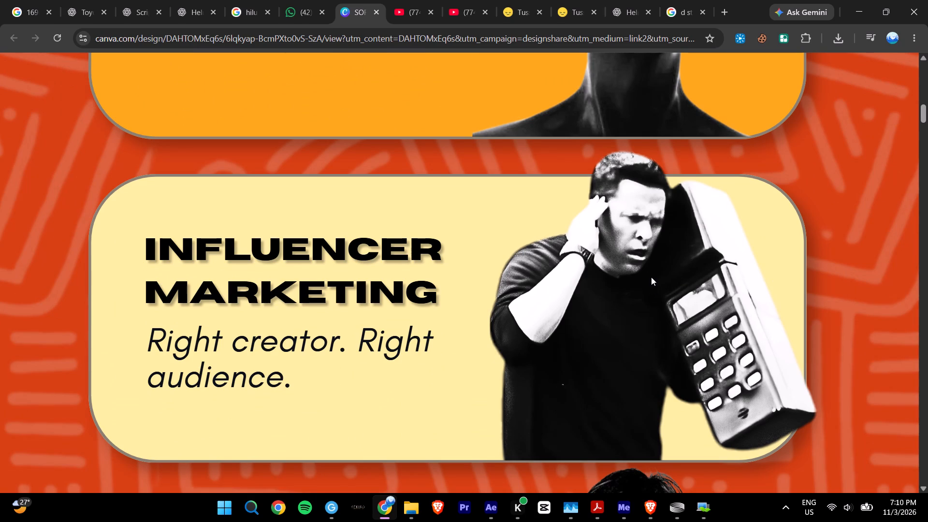
pyautogui.scroll(-5, 631, 219)
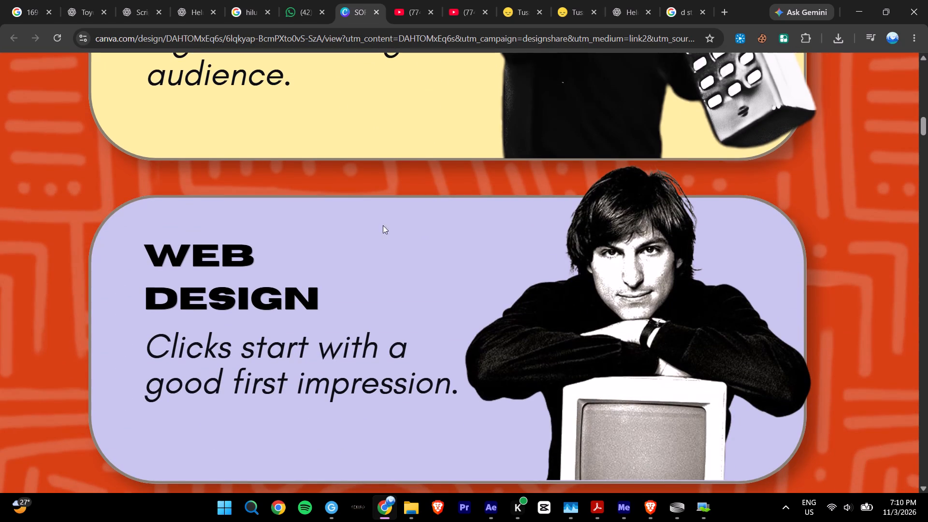
# Look through the remaining service cards in the portfolio: web design, video editing and graphic design.
pyautogui.scroll(-3, 330, 234)
pyautogui.scroll(-2, 287, 223)
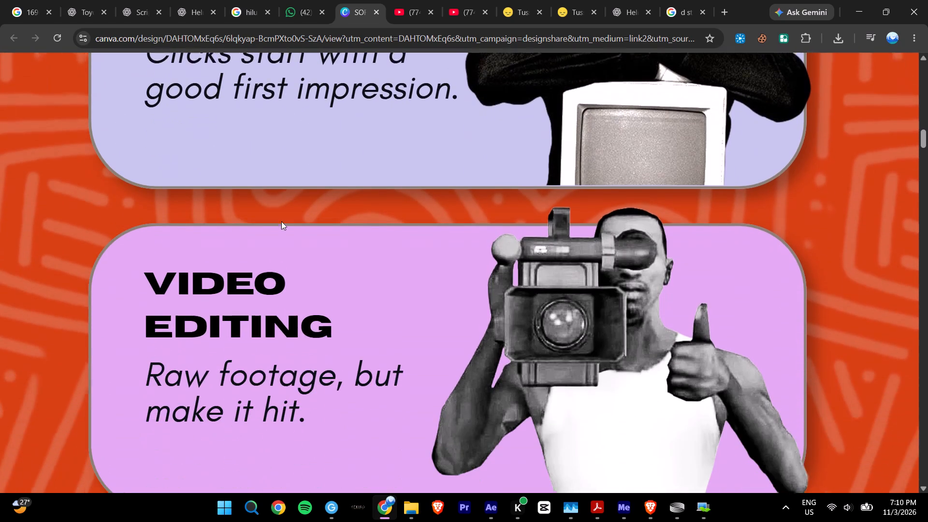
pyautogui.scroll(-1, 254, 224)
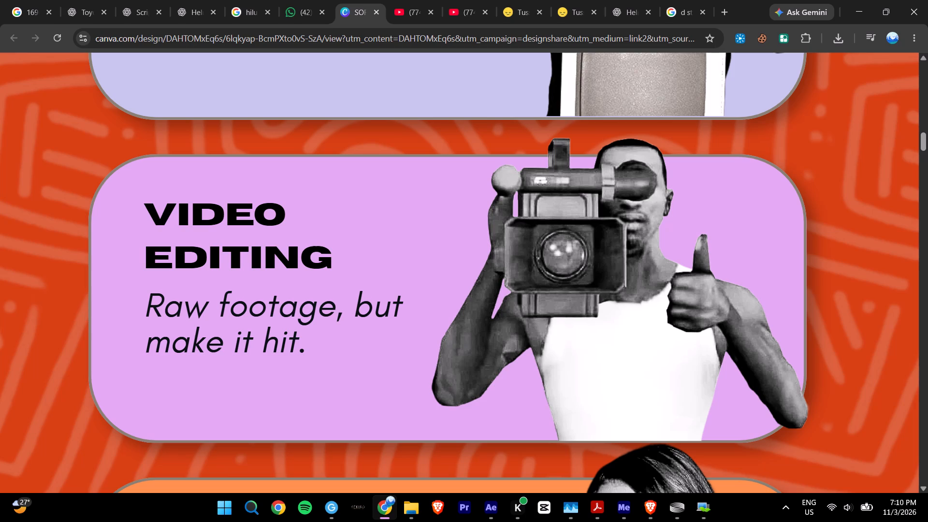
pyautogui.scroll(-5, 199, 206)
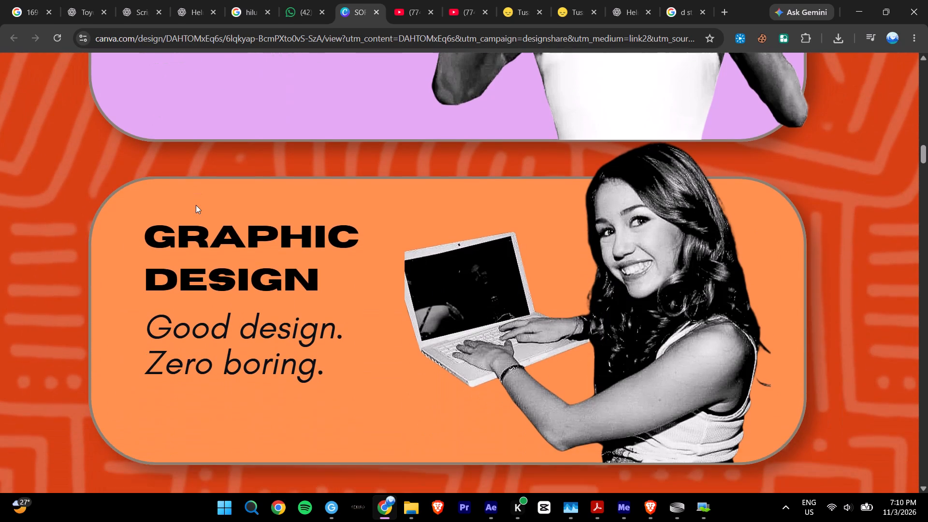
pyautogui.scroll(-1, 454, 217)
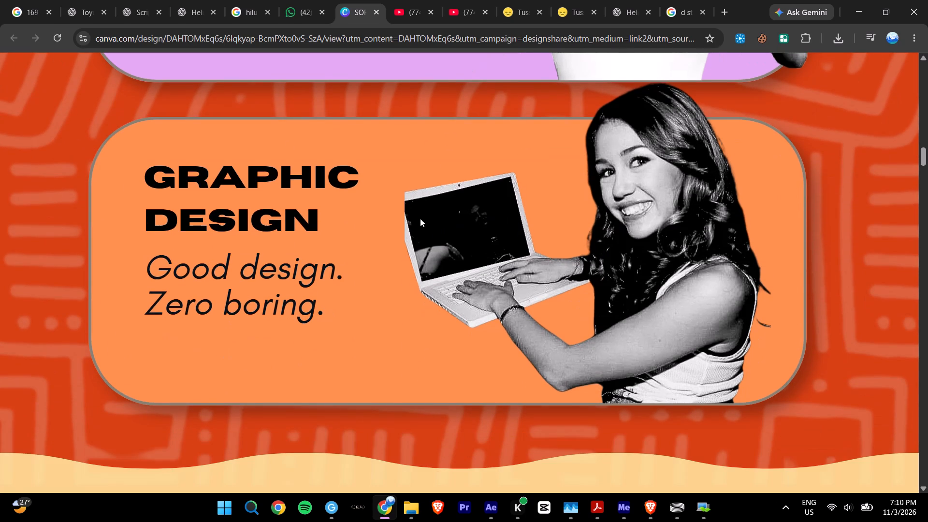
# Review the Hemsnhues case study, including its social media growth work, Instagram insights and website glimpse.
pyautogui.scroll(-6, 407, 220)
pyautogui.scroll(-6, 355, 210)
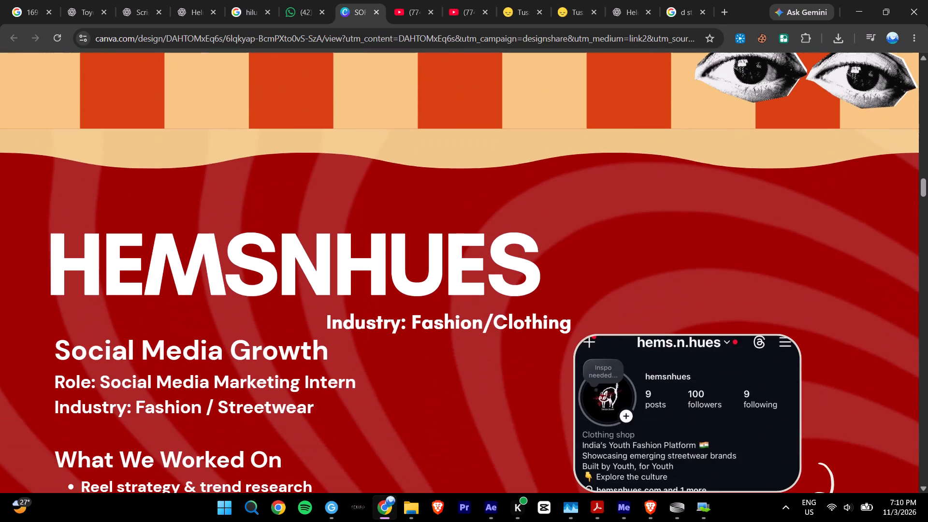
pyautogui.scroll(-11, 355, 210)
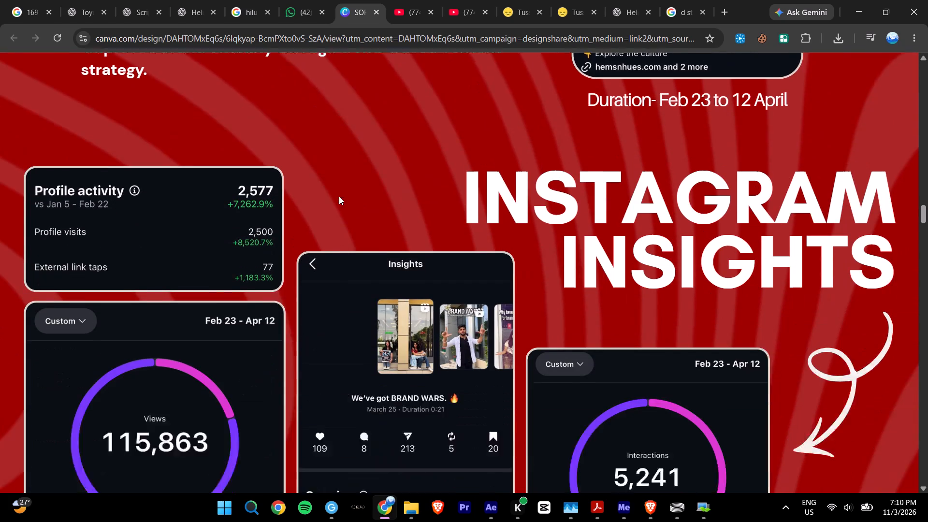
pyautogui.scroll(-9, 331, 193)
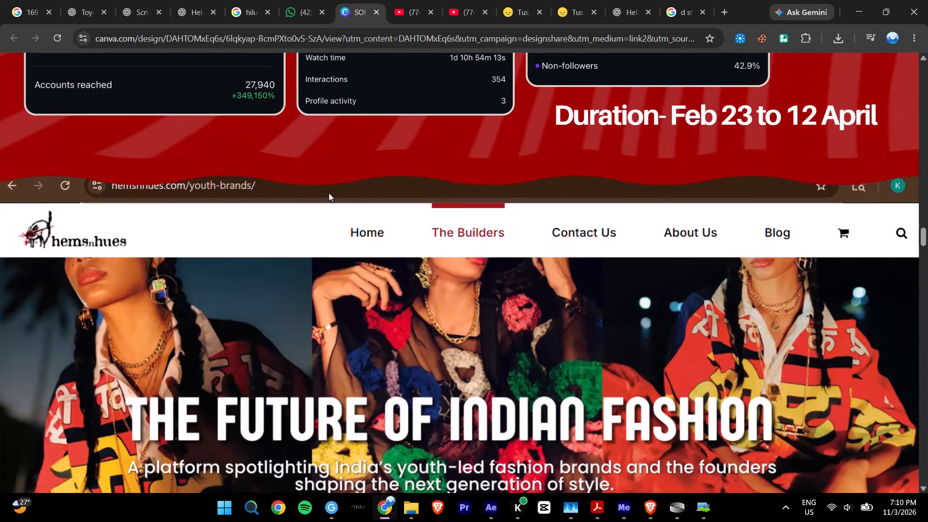
pyautogui.scroll(-11, 323, 188)
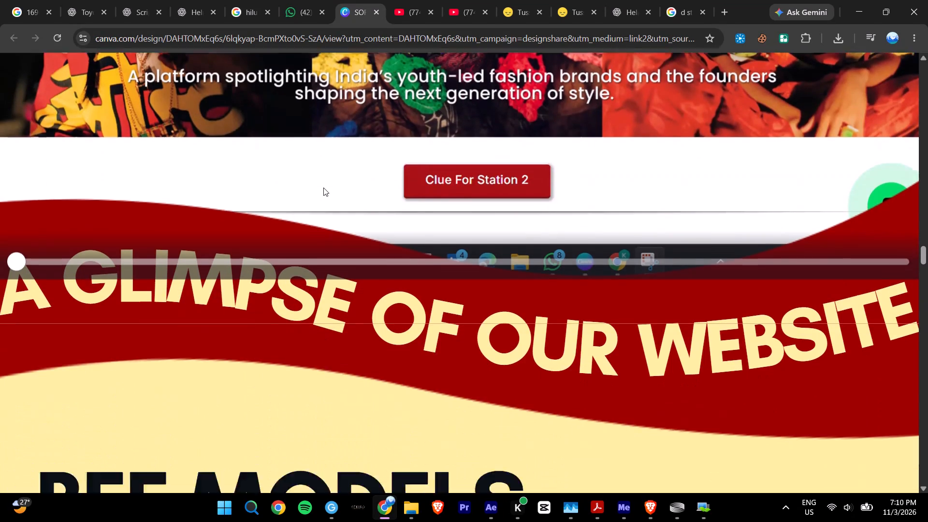
# Review the BEF Models case study, covering the work done, the results and the top performing content.
pyautogui.scroll(-3, 317, 185)
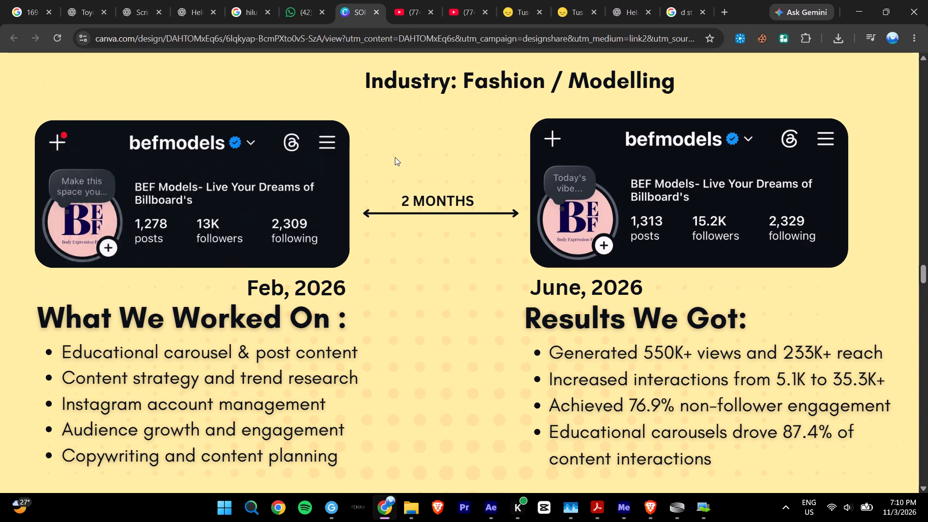
pyautogui.scroll(-6, 386, 152)
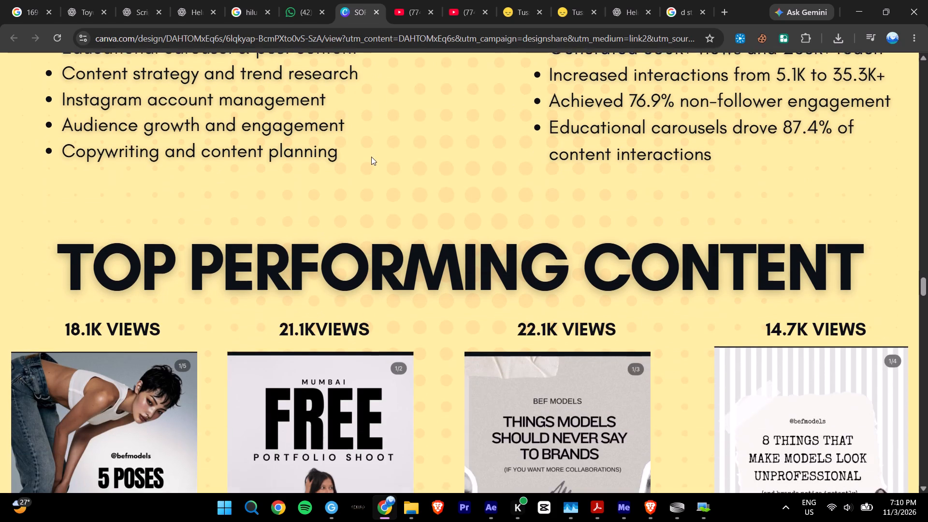
pyautogui.scroll(-2, 371, 157)
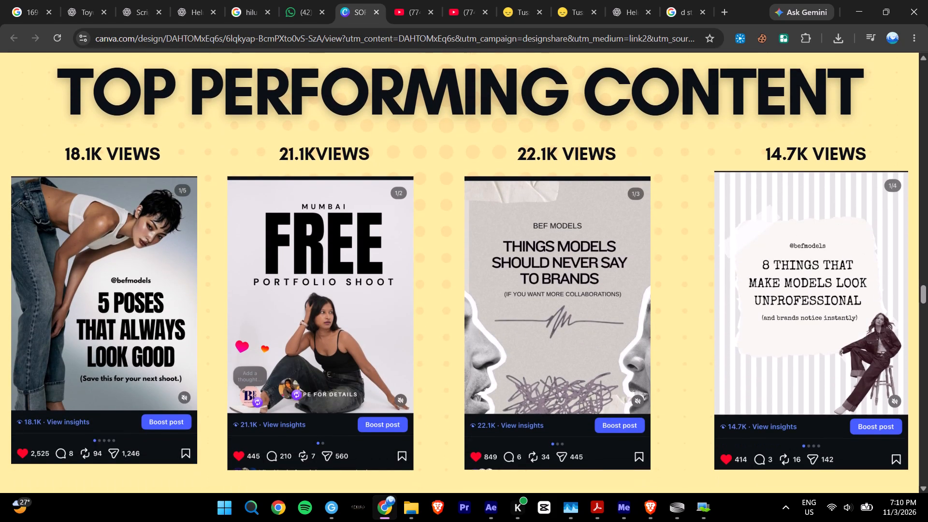
# Examine the client work from Top Performing Content through NextGenDevs and ISBSS to the custom home decor section.
pyautogui.scroll(-1, 353, 147)
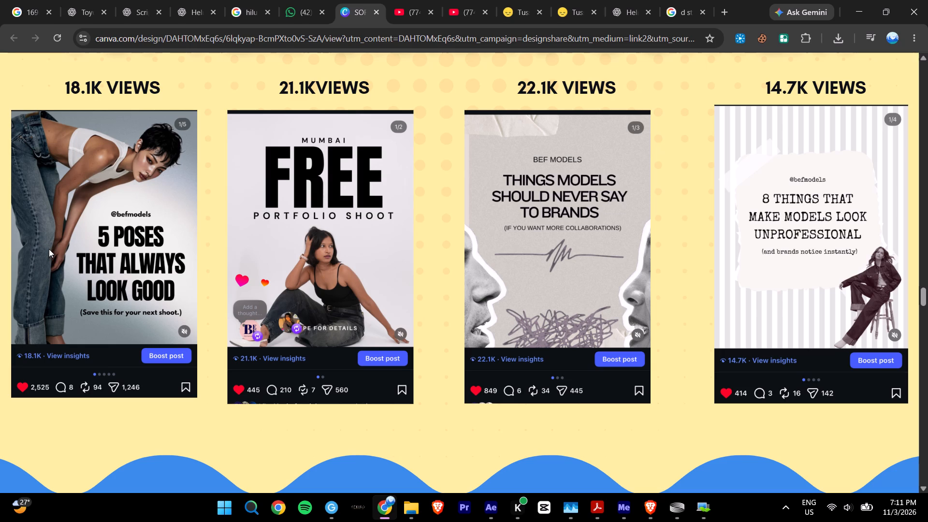
pyautogui.scroll(-5, 52, 255)
pyautogui.scroll(-4, 60, 321)
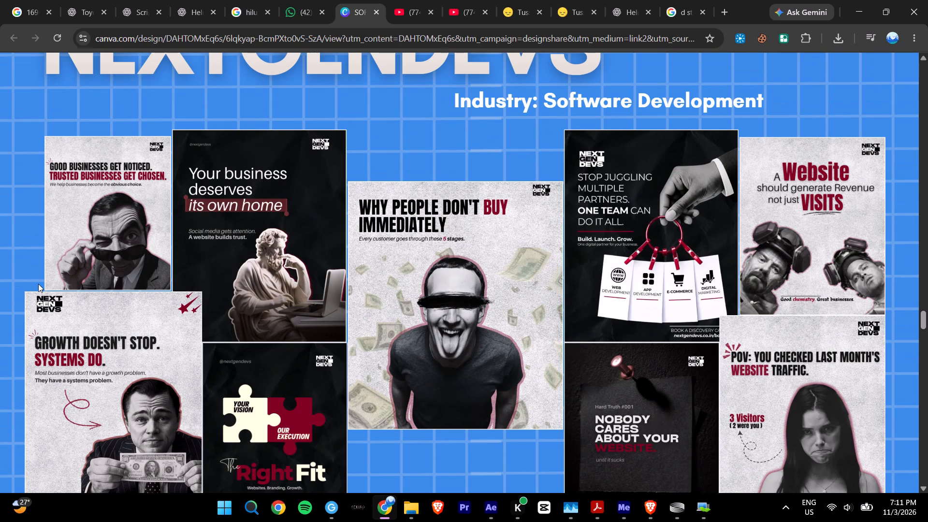
pyautogui.scroll(-1, 102, 275)
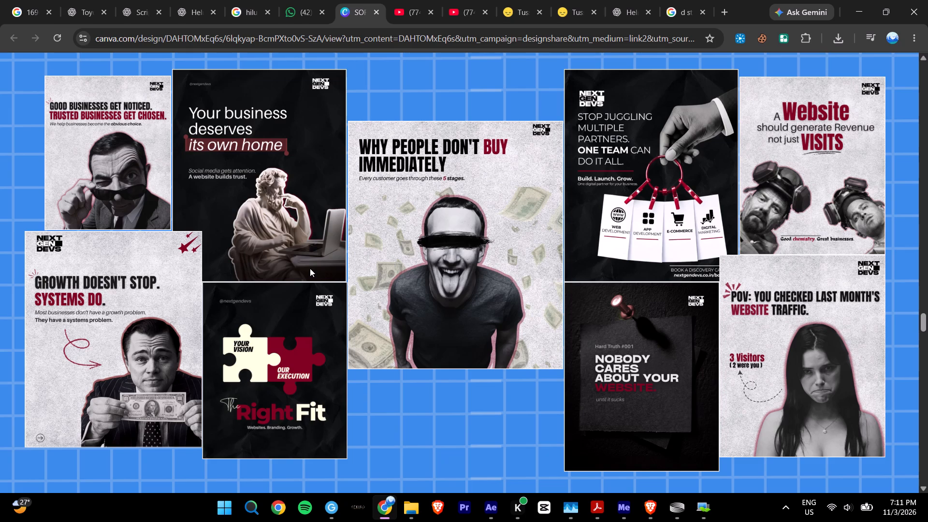
pyautogui.scroll(-6, 310, 268)
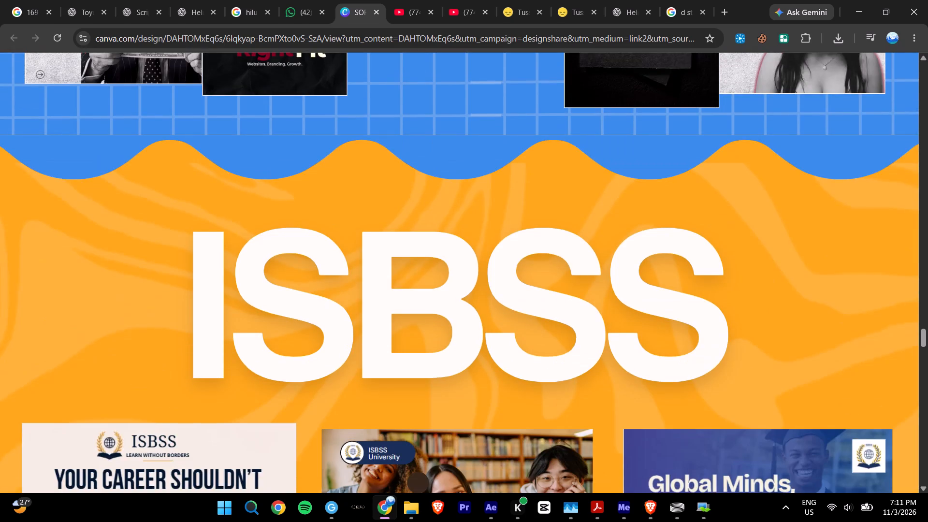
pyautogui.scroll(-4, 308, 273)
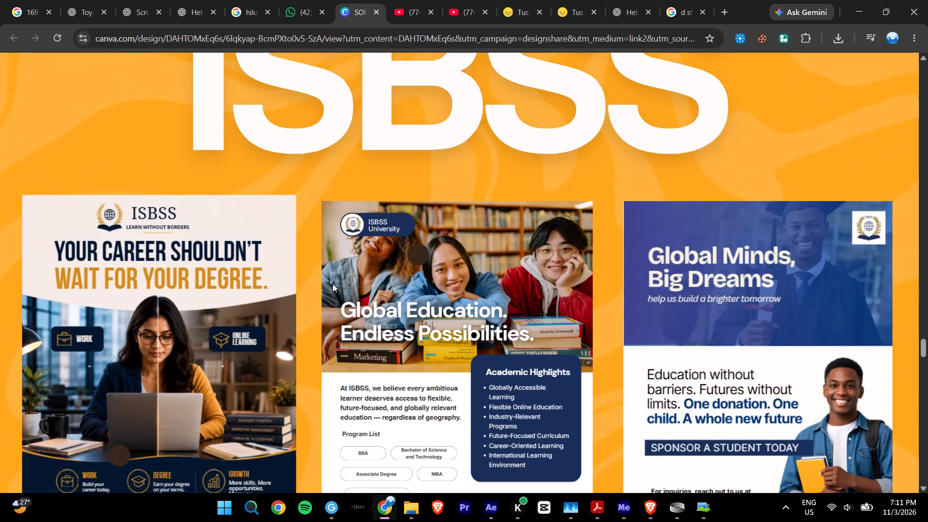
pyautogui.scroll(-2, 354, 288)
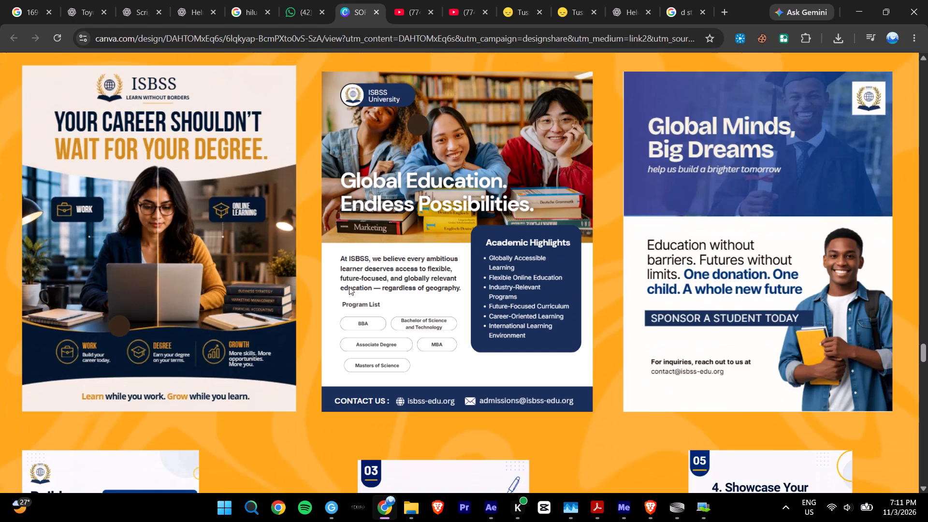
pyautogui.scroll(-2, 342, 284)
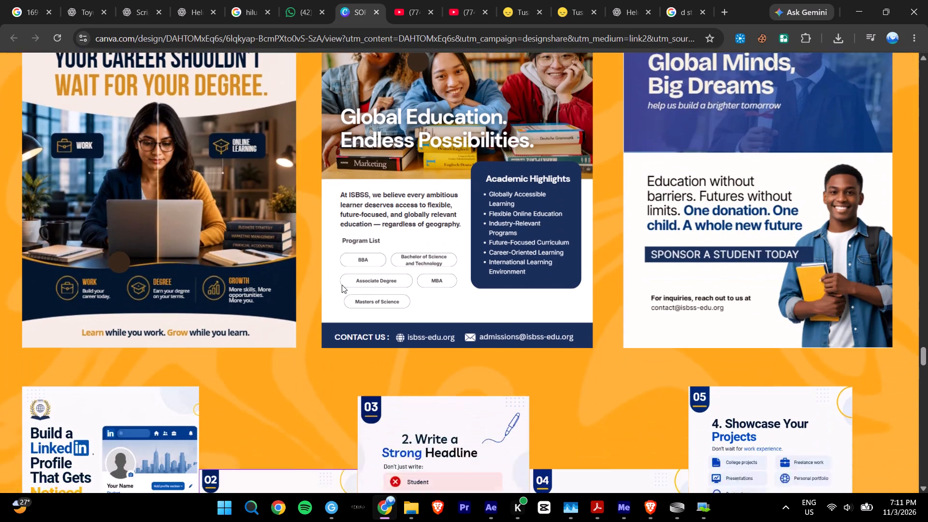
pyautogui.scroll(-6, 342, 285)
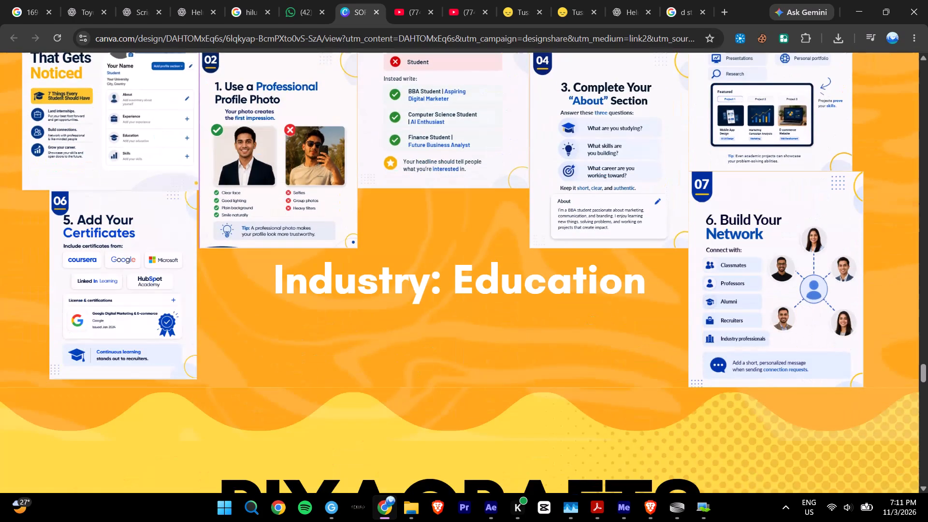
pyautogui.scroll(-9, 316, 282)
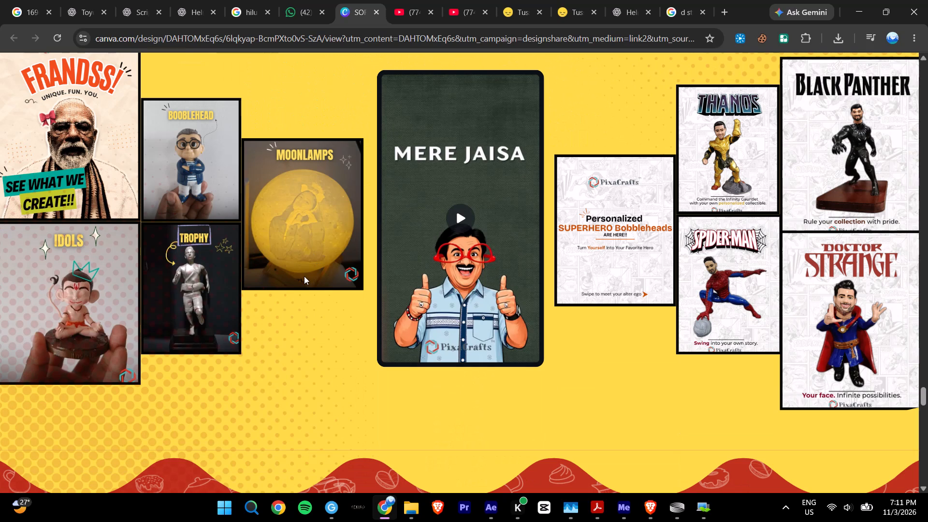
# Play the "Mere Jaisa" video in the custom home decor section briefly and pause it.
pyautogui.click(296, 185)
pyautogui.scroll(-8, 362, 234)
pyautogui.scroll(9, 356, 241)
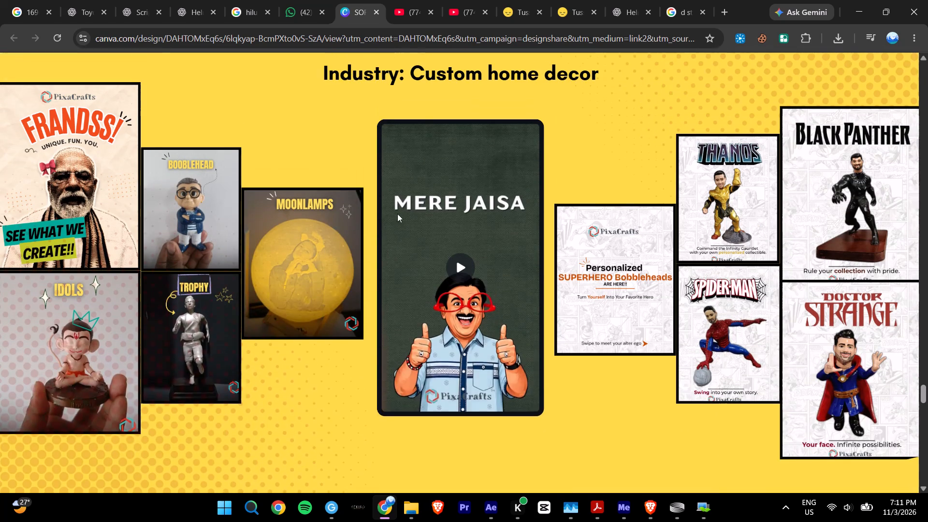
pyautogui.click(460, 266)
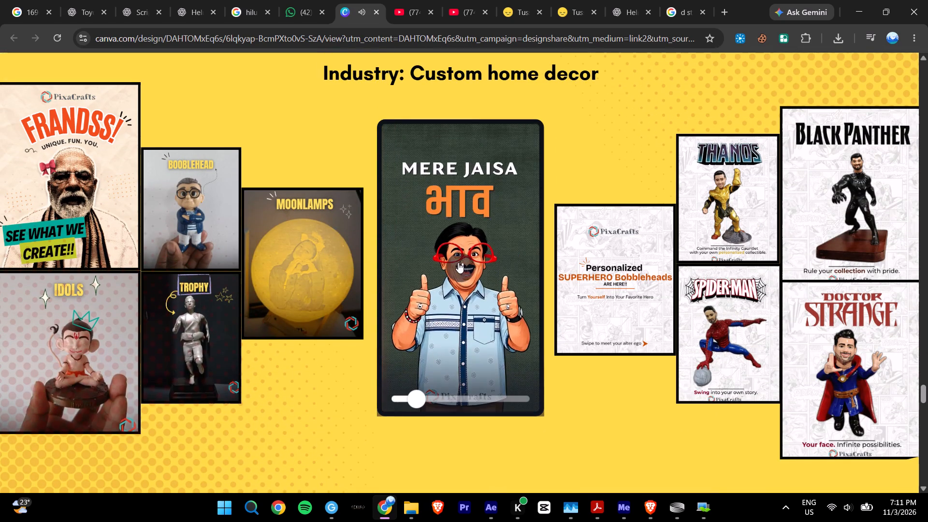
pyautogui.click(452, 263)
# Examine the Alibaug tea e-commerce website showcase down to the opening of the video section.
pyautogui.scroll(-4, 552, 324)
pyautogui.scroll(-4, 508, 303)
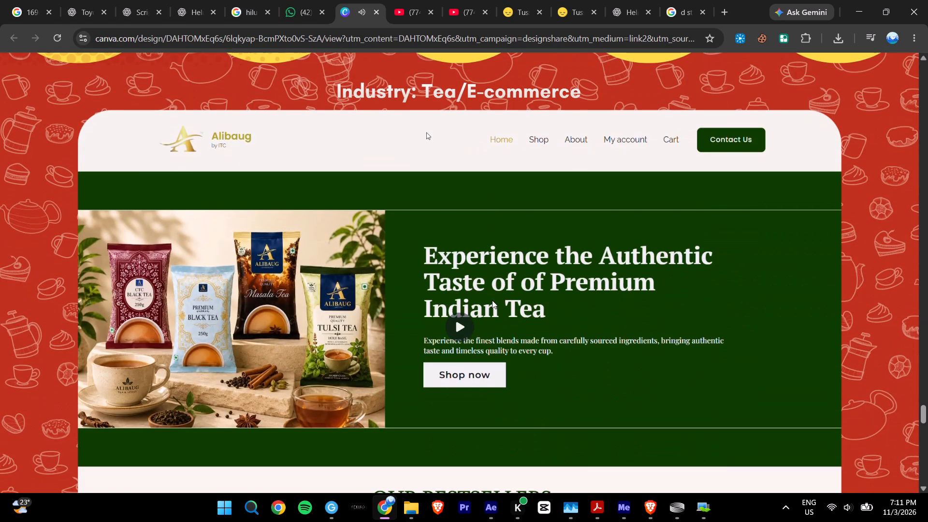
pyautogui.scroll(-2, 492, 300)
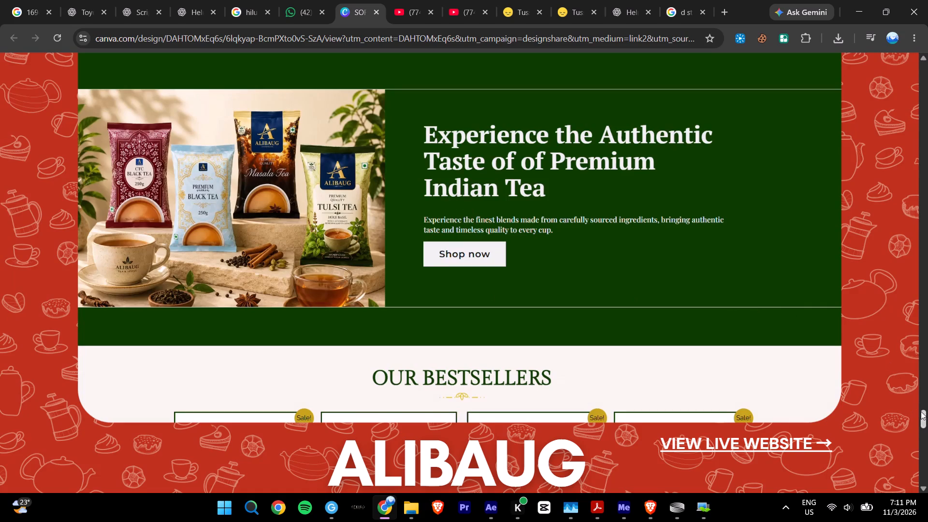
pyautogui.moveTo(922, 412); pyautogui.dragTo(901, 421)
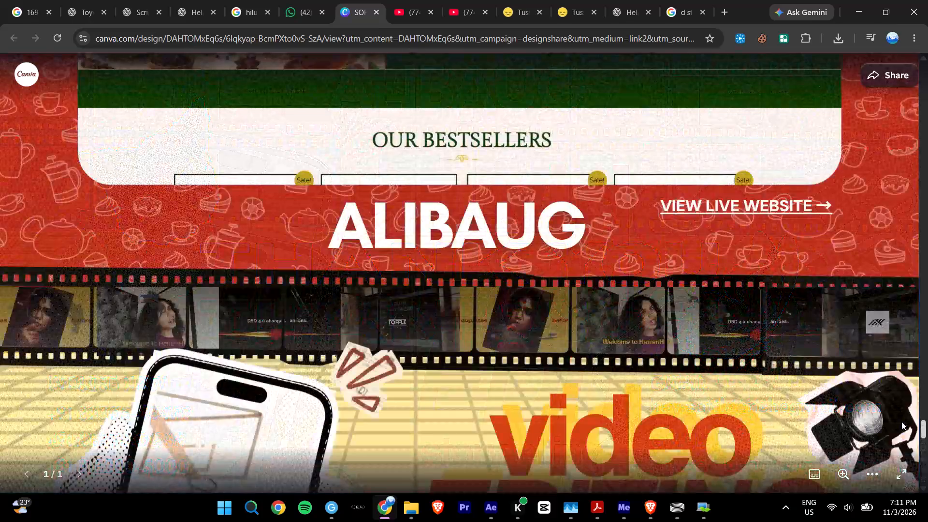
# Return to the start of the portfolio and review the services from social media marketing through web design, video editing and graphic design.
pyautogui.moveTo(901, 421); pyautogui.dragTo(907, 221)
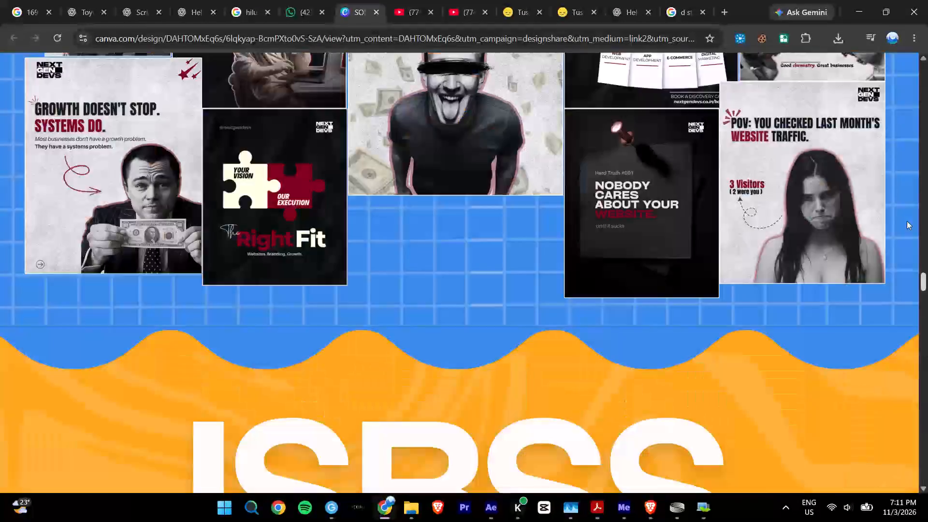
pyautogui.moveTo(907, 221); pyautogui.dragTo(927, 92)
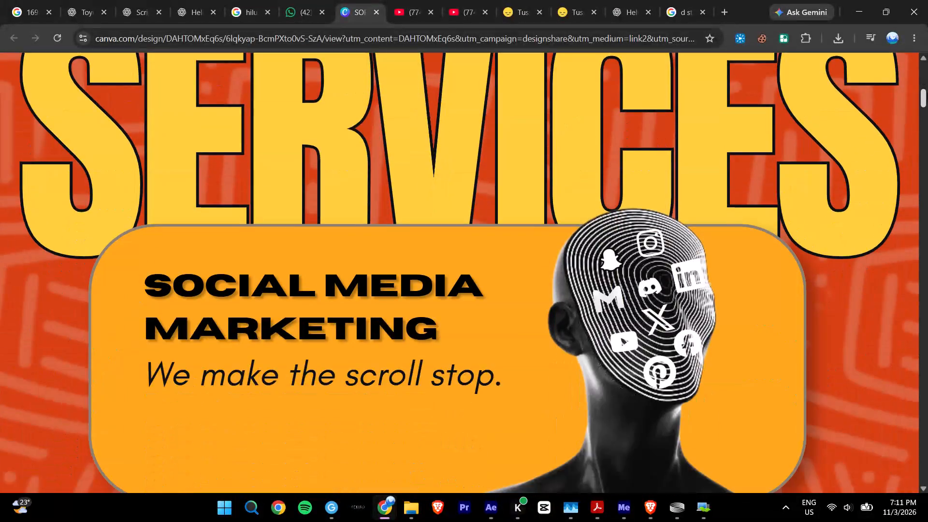
pyautogui.moveTo(927, 92); pyautogui.dragTo(927, 186)
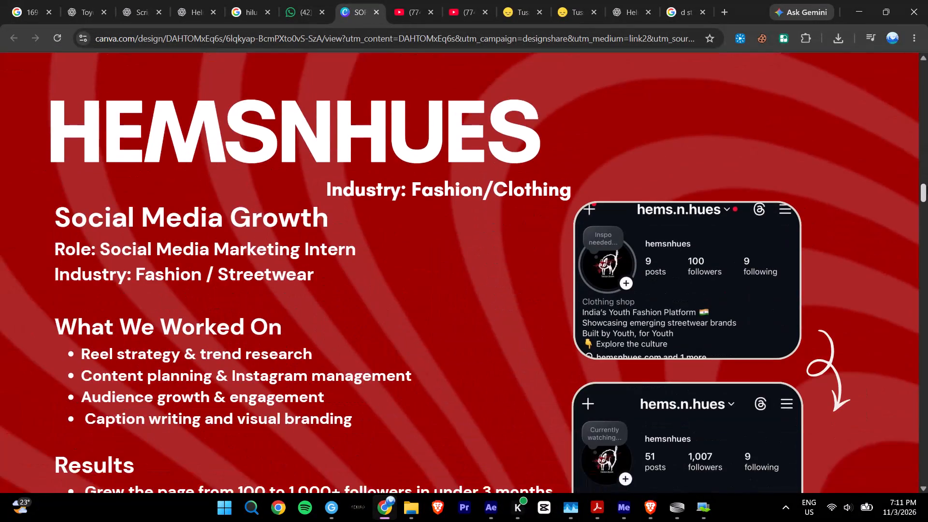
pyautogui.moveTo(927, 186); pyautogui.dragTo(927, 239)
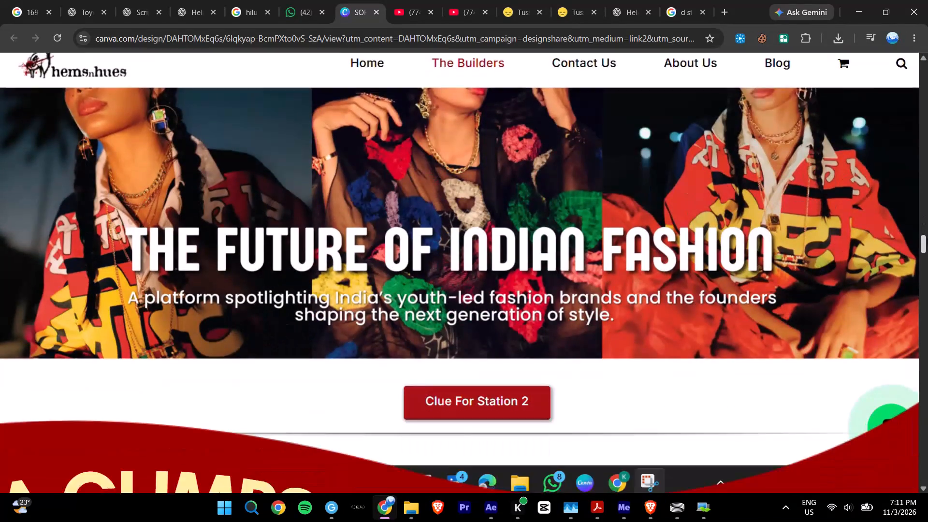
pyautogui.moveTo(927, 239); pyautogui.dragTo(927, 35)
pyautogui.scroll(-11, 489, 283)
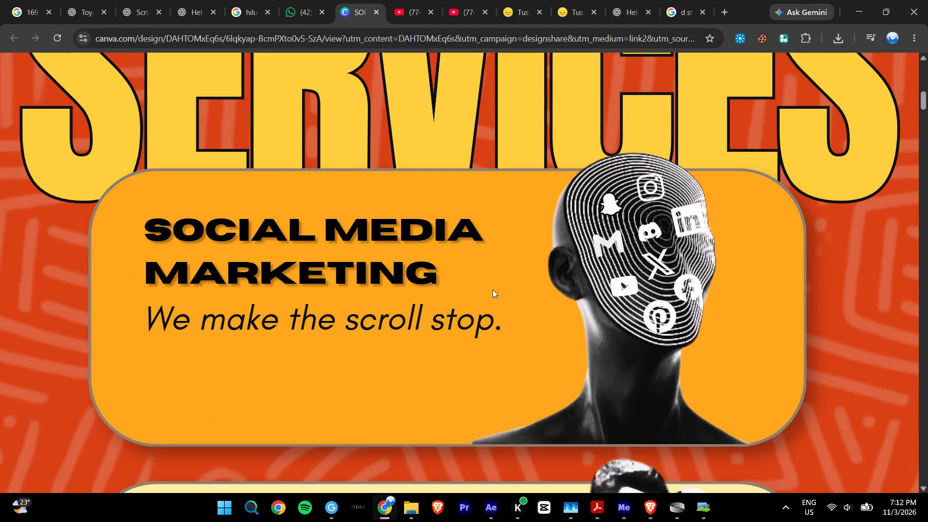
pyautogui.scroll(-5, 650, 256)
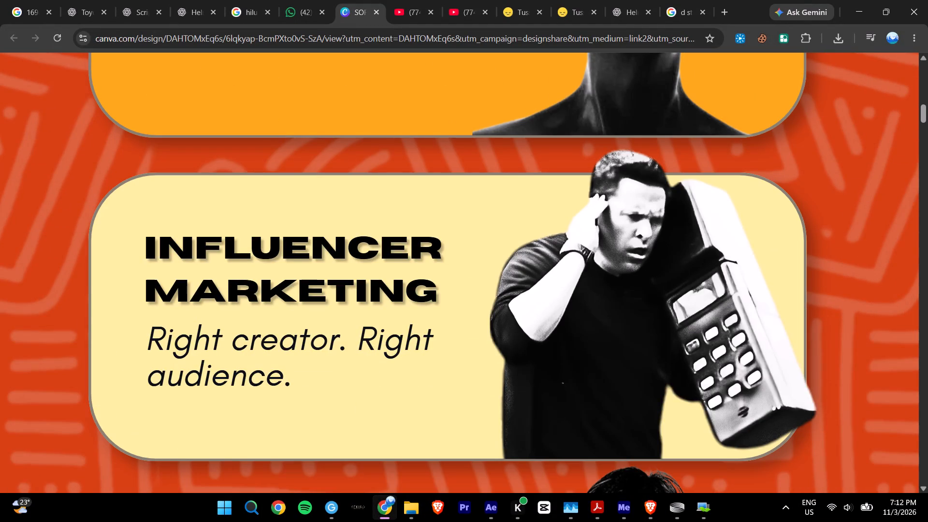
pyautogui.scroll(-9, 499, 249)
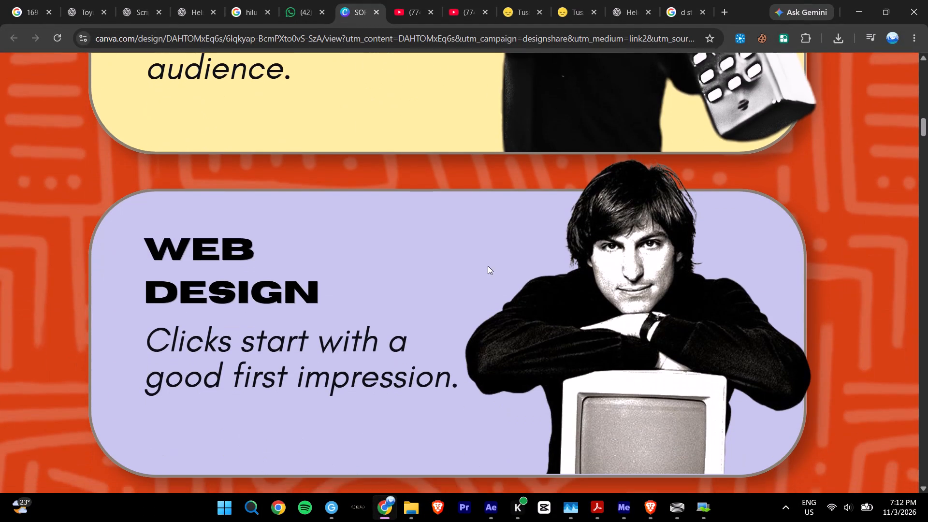
pyautogui.scroll(-9, 488, 266)
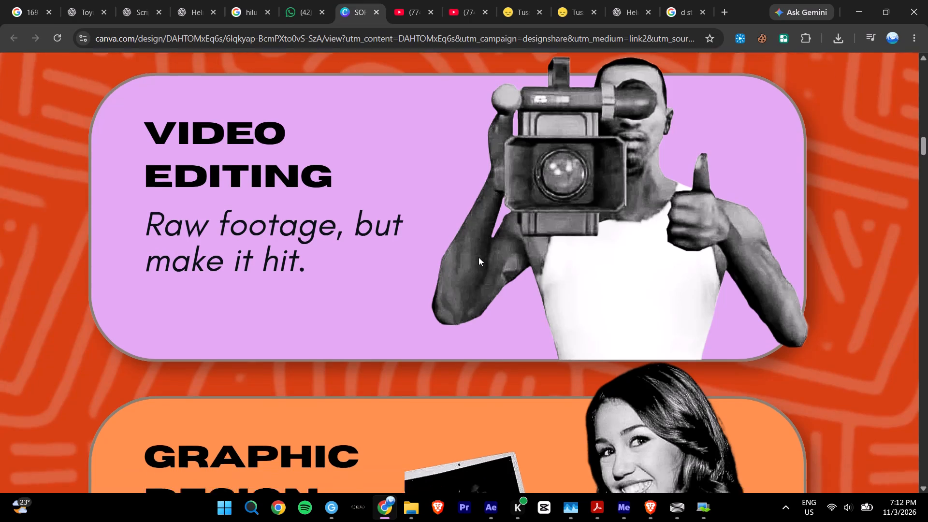
pyautogui.scroll(-6, 465, 244)
# Examine the Hemsnhues fashion case study, covering its social media growth, Instagram insights and website showcase.
pyautogui.scroll(-4, 465, 244)
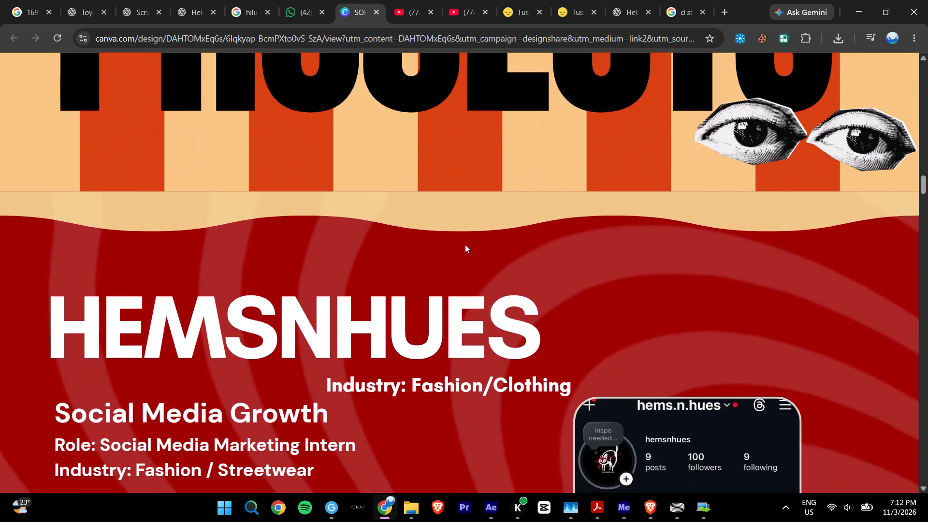
pyautogui.scroll(-3, 465, 245)
pyautogui.scroll(-1, 703, 271)
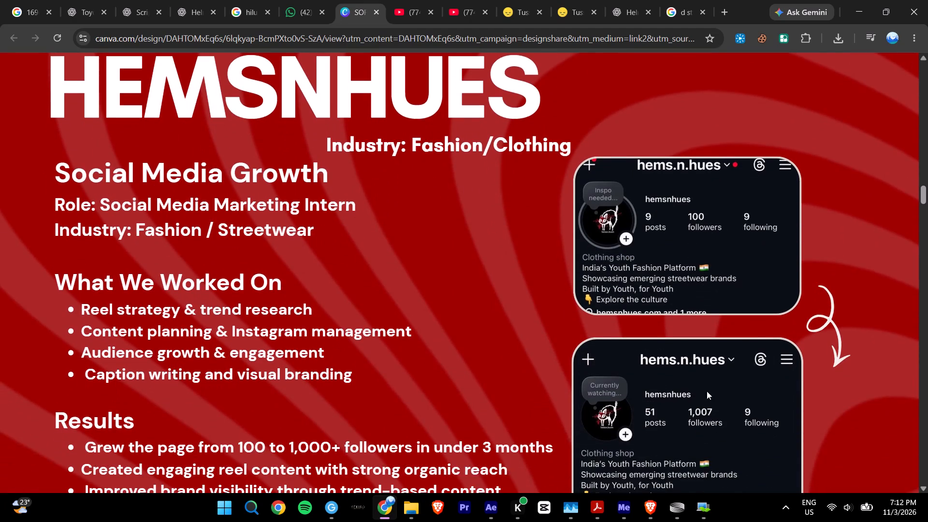
pyautogui.scroll(-10, 699, 407)
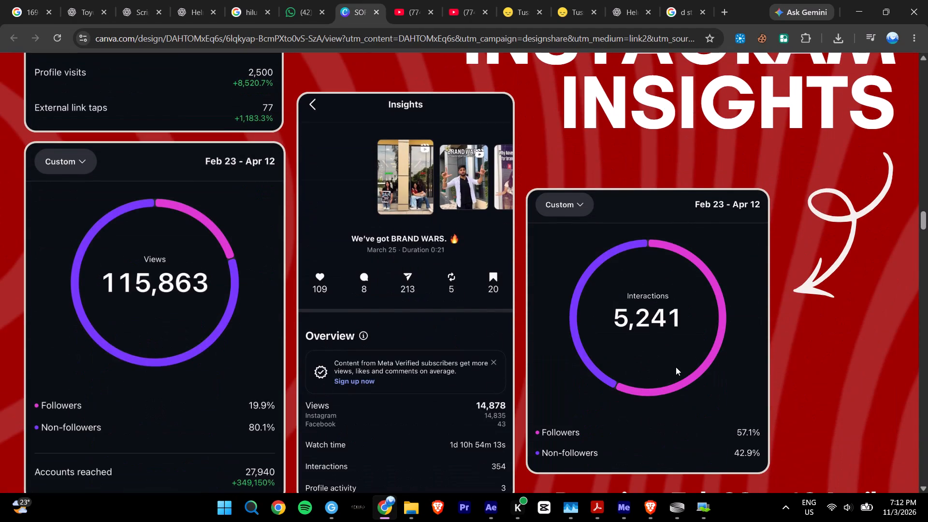
pyautogui.scroll(-9, 668, 360)
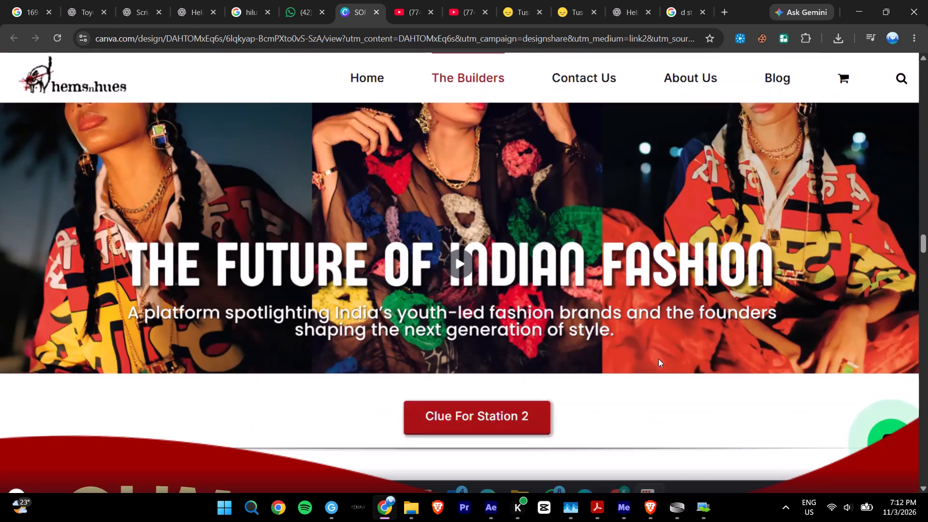
# Examine the BEF Models case study, covering the work done, the results and the Top Performing Content posts.
pyautogui.scroll(-10, 653, 359)
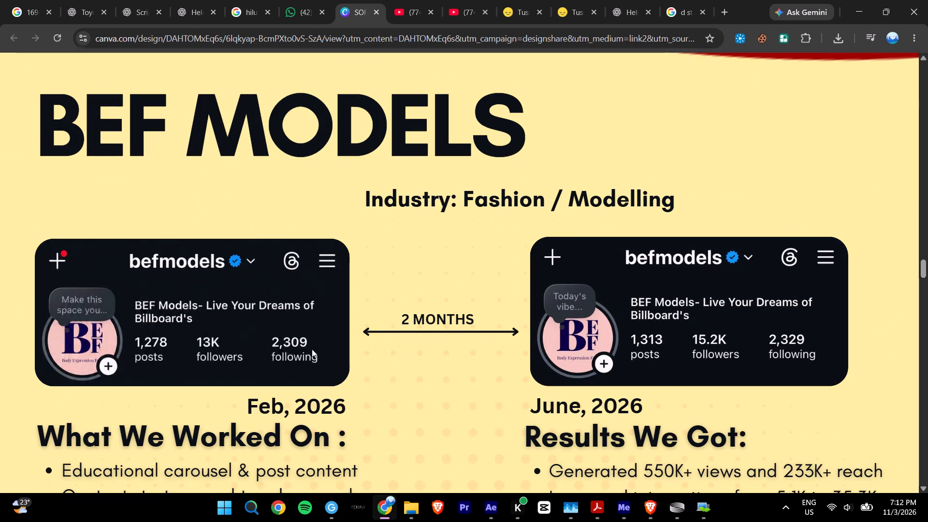
pyautogui.scroll(-6, 703, 347)
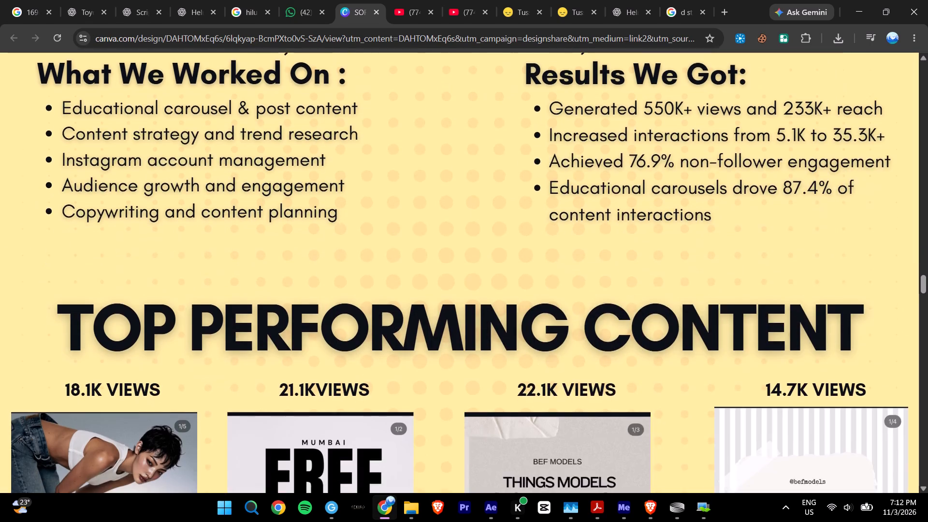
pyautogui.scroll(-7, 697, 345)
pyautogui.scroll(3, 693, 339)
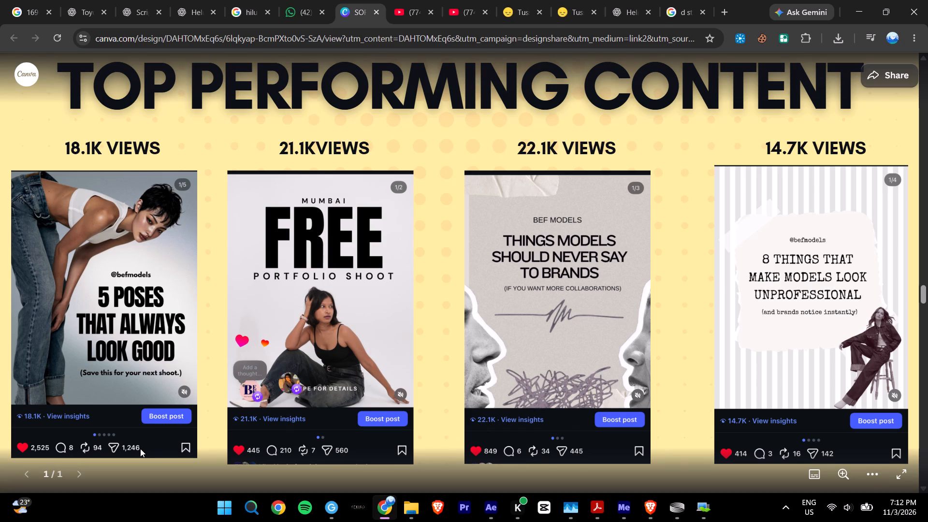
pyautogui.moveTo(143, 352); pyautogui.dragTo(149, 293)
# Examine the post designs in the NextGenDevs software development section.
pyautogui.scroll(-5, 416, 331)
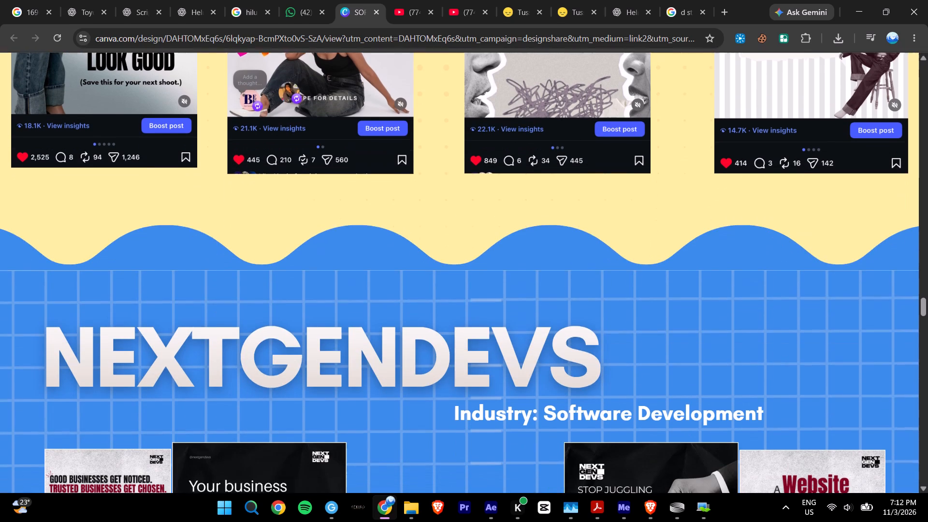
pyautogui.scroll(-3, 416, 331)
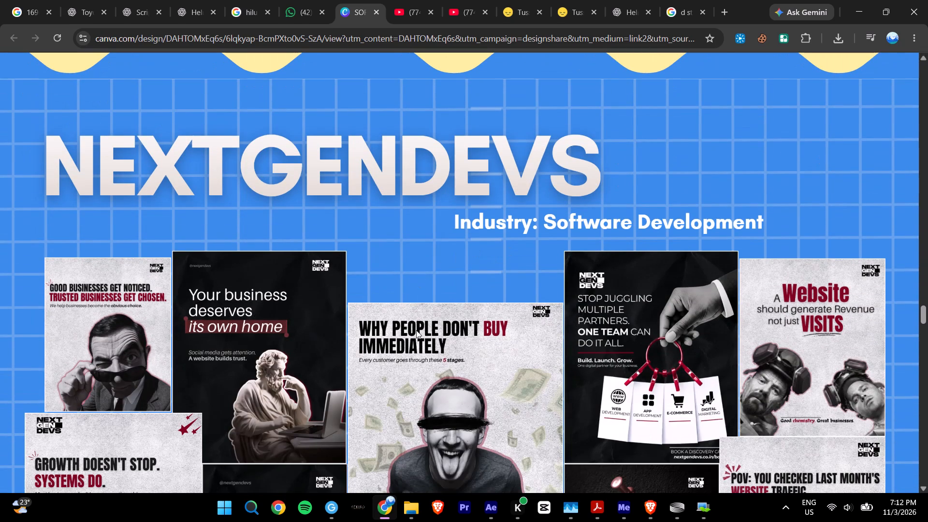
pyautogui.scroll(3, 417, 333)
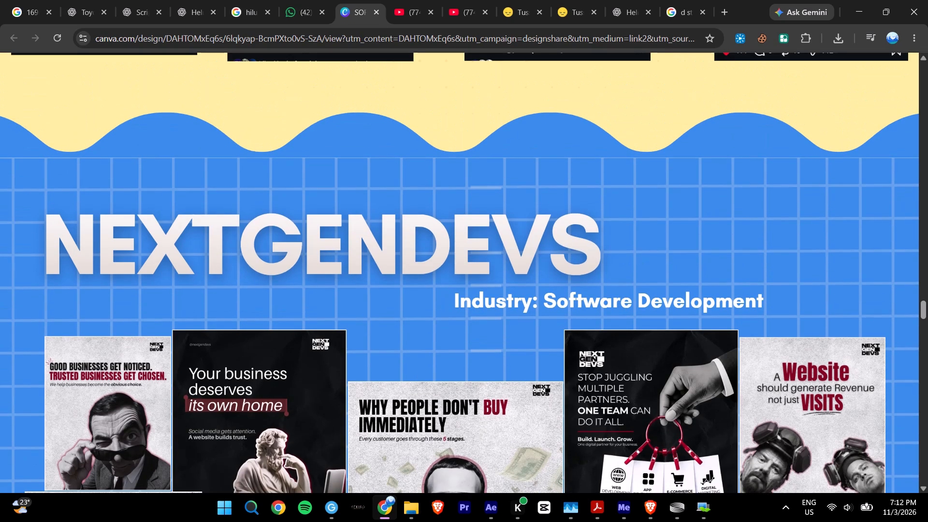
pyautogui.scroll(-6, 418, 353)
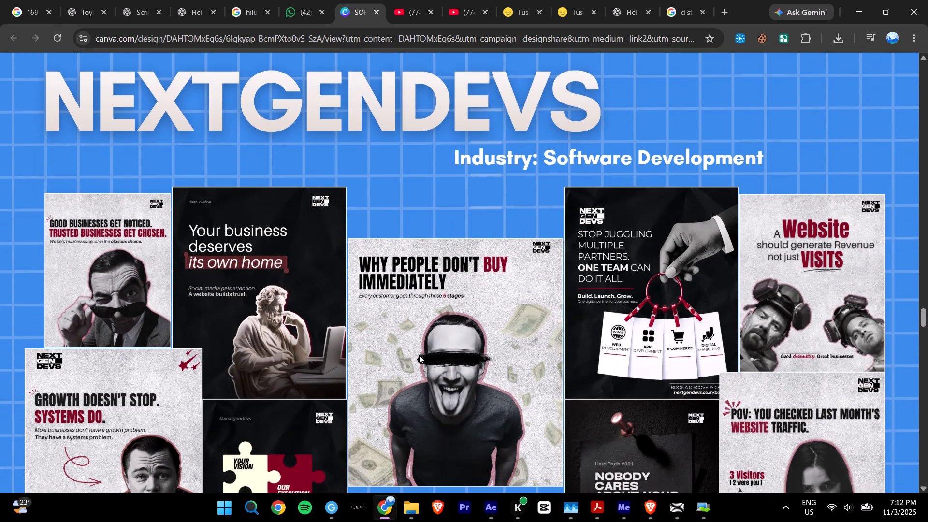
pyautogui.scroll(-1, 419, 355)
pyautogui.scroll(1, 662, 341)
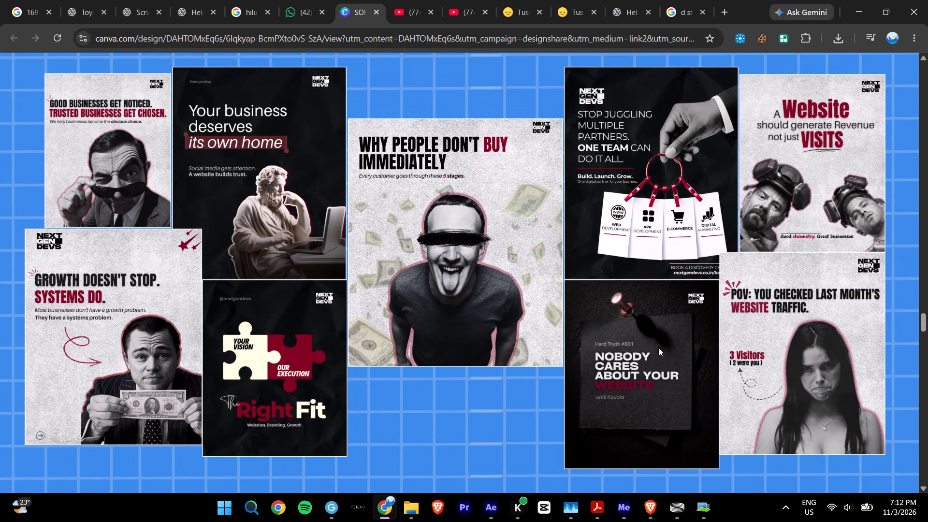
# Review the ISBSS education posters and the LinkedIn profile carousel slides.
pyautogui.scroll(-11, 662, 368)
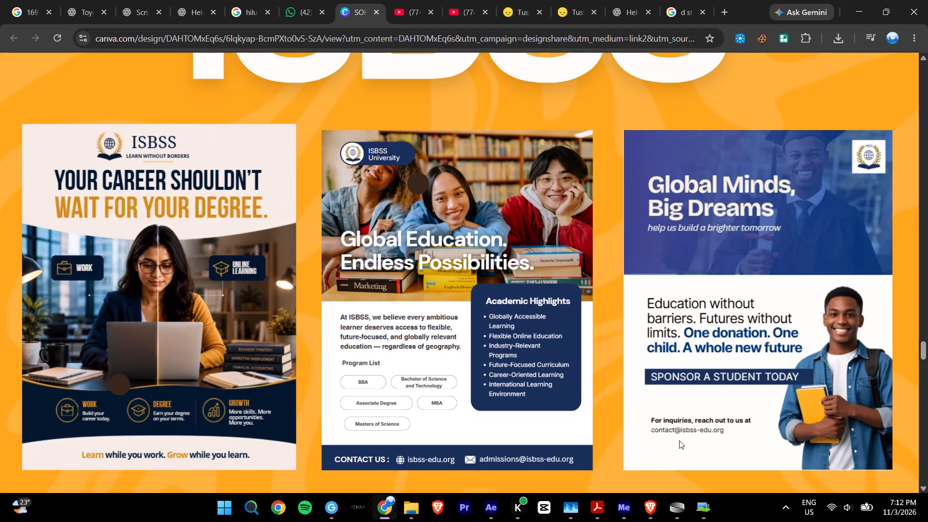
pyautogui.scroll(-2, 698, 447)
pyautogui.scroll(-3, 748, 433)
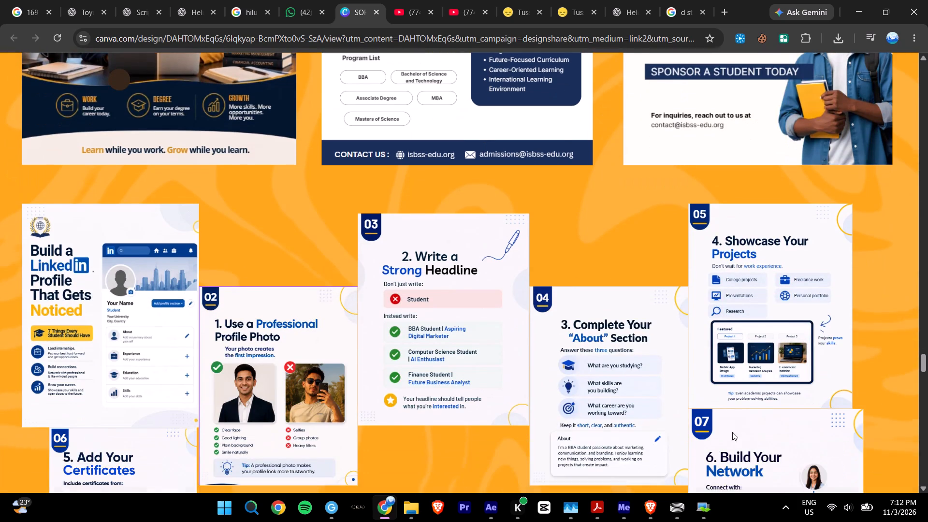
pyautogui.scroll(3, 628, 388)
pyautogui.scroll(-8, 618, 269)
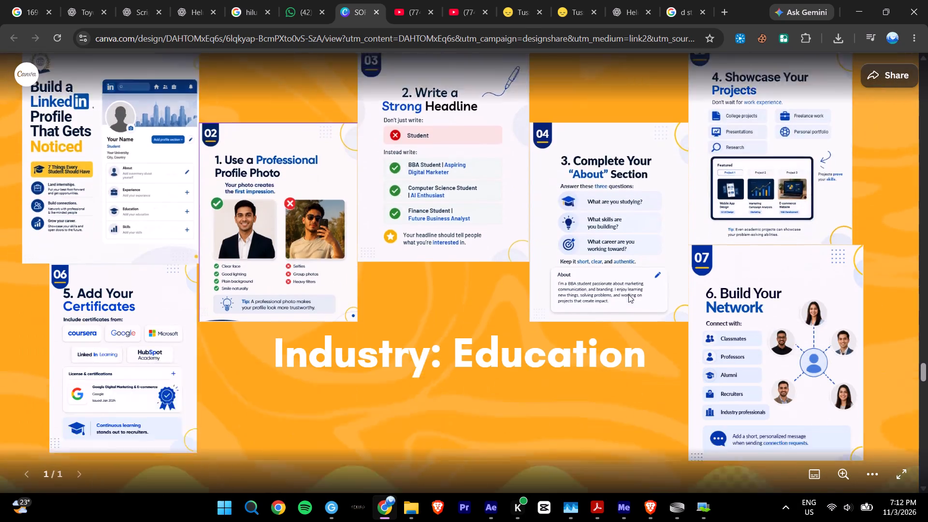
# Look through the Alibaug tea e-commerce and video editing sections to the closing Thank You page.
pyautogui.scroll(-15, 628, 299)
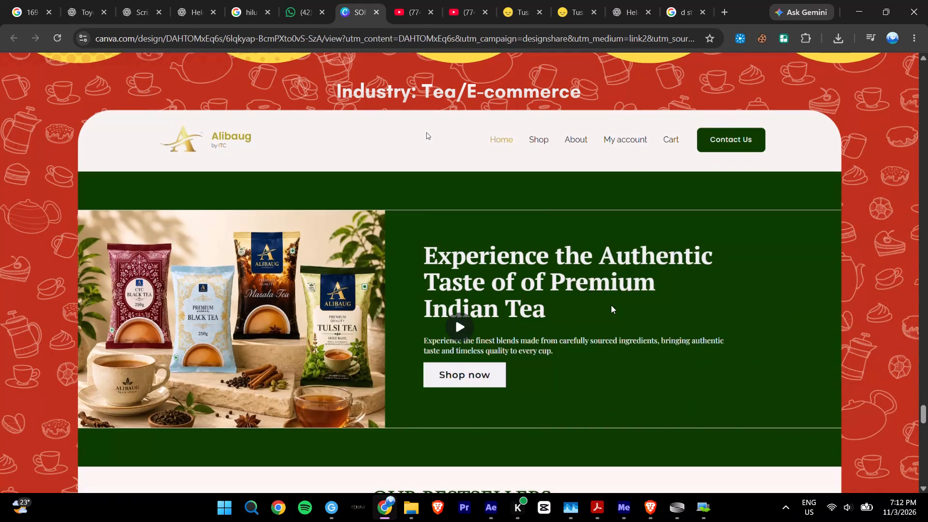
pyautogui.scroll(2, 610, 305)
pyautogui.scroll(-15, 610, 303)
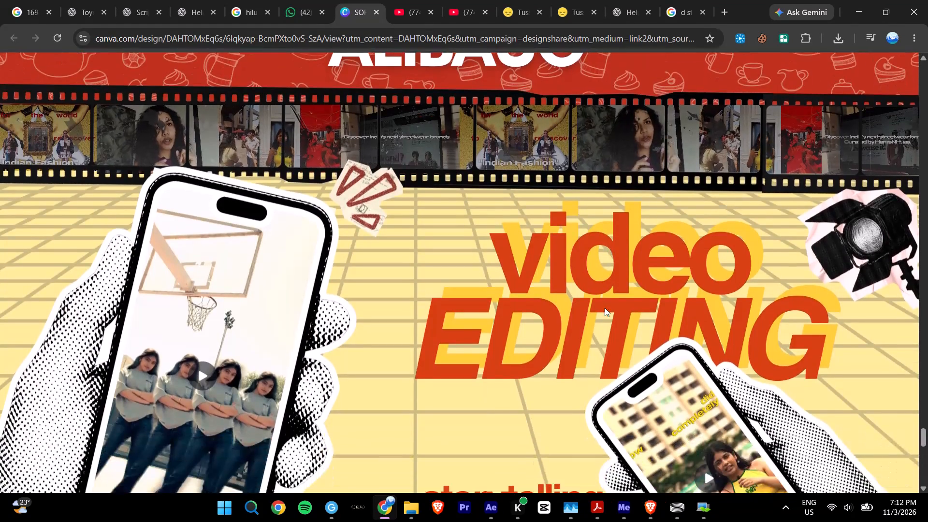
pyautogui.scroll(-14, 600, 308)
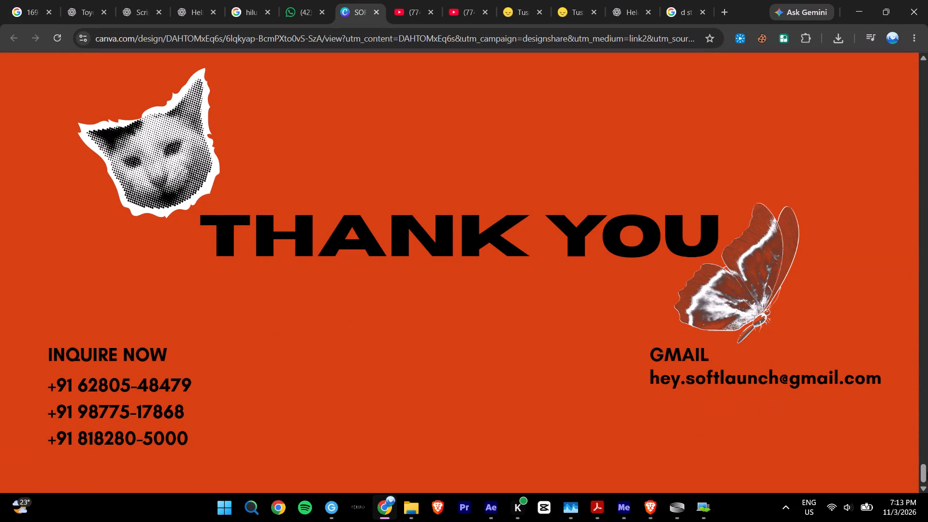
# Go back up through the portfolio from the Thank You page to the BEF Models fashion section.
pyautogui.moveTo(925, 468); pyautogui.dragTo(927, 450)
pyautogui.moveTo(920, 473); pyautogui.dragTo(924, 451)
pyautogui.moveTo(922, 466); pyautogui.dragTo(923, 426)
pyautogui.scroll(2, 748, 377)
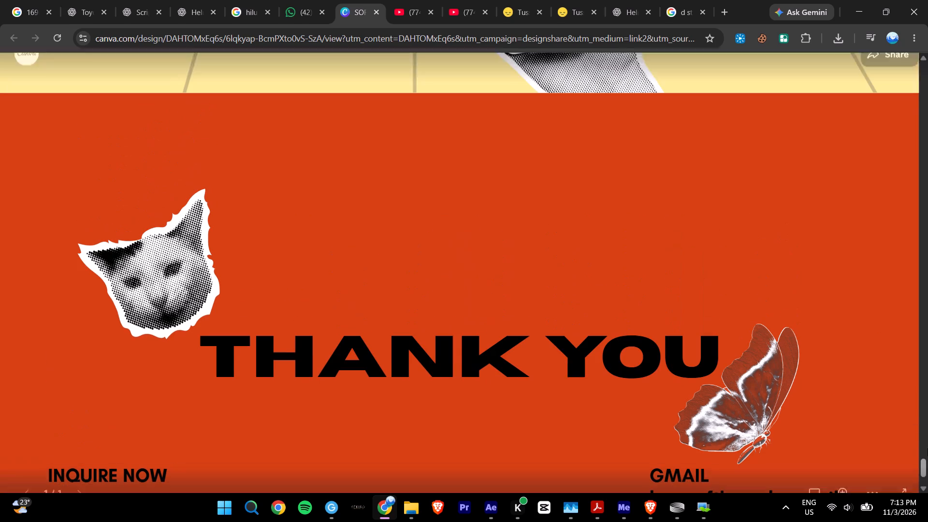
pyautogui.moveTo(923, 465); pyautogui.dragTo(917, 415)
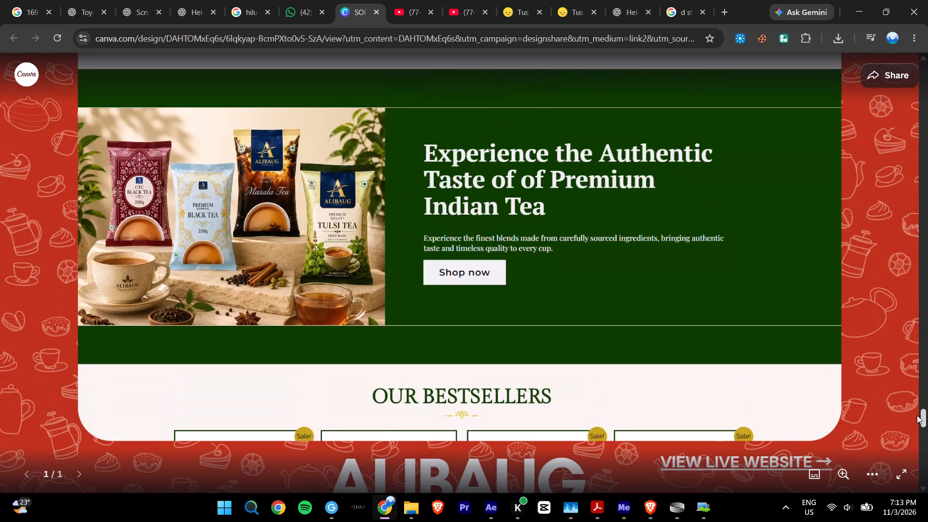
pyautogui.moveTo(917, 415); pyautogui.dragTo(917, 391)
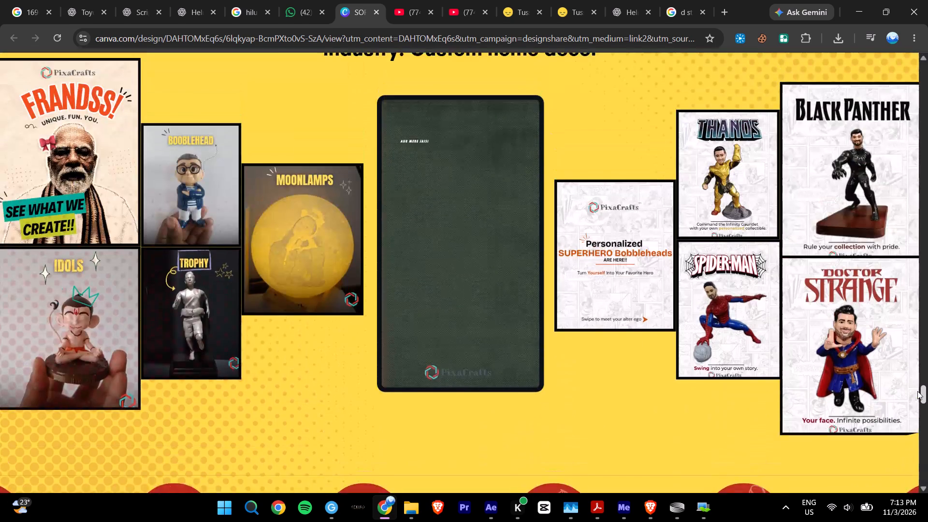
pyautogui.moveTo(917, 391); pyautogui.dragTo(917, 338)
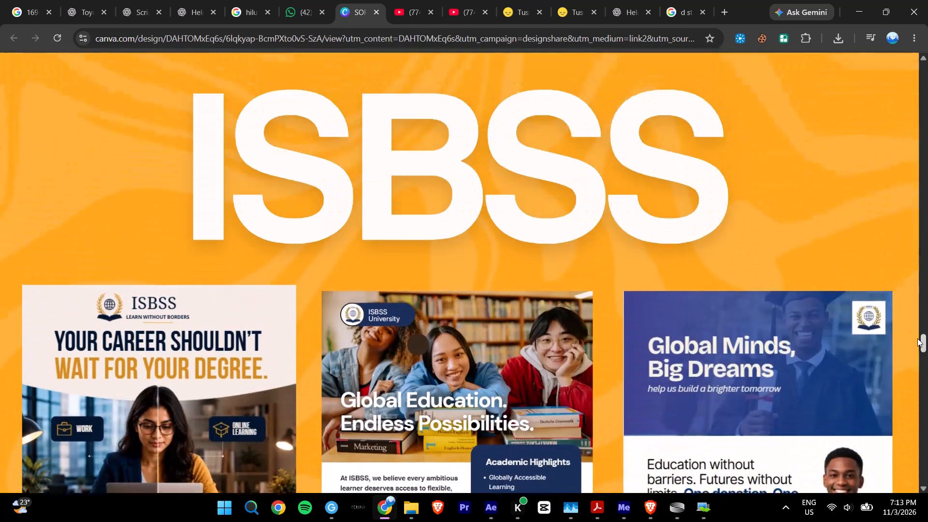
pyautogui.moveTo(917, 338); pyautogui.dragTo(927, 237)
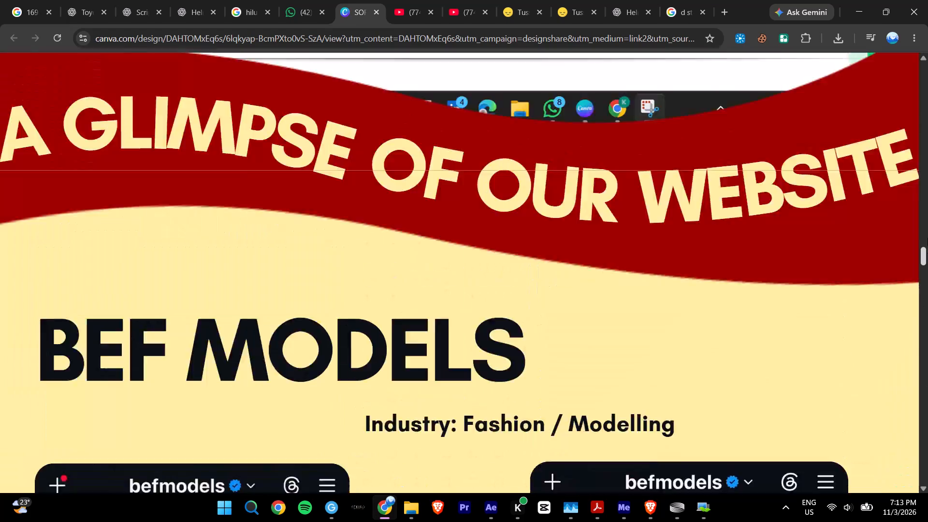
# Go back up through the Hemsnhues and Services sections to the portfolio's cover page.
pyautogui.moveTo(927, 237); pyautogui.dragTo(927, 235)
pyautogui.click(552, 197)
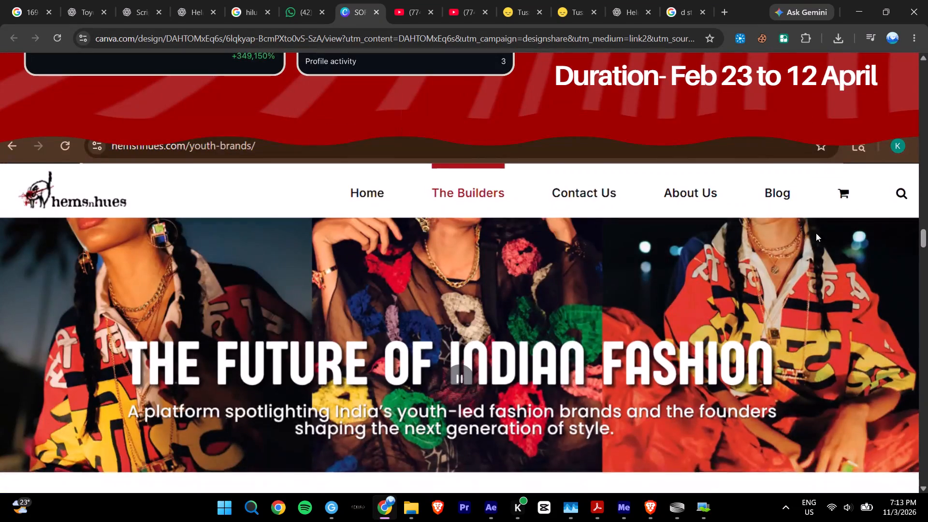
pyautogui.moveTo(922, 239); pyautogui.dragTo(924, 192)
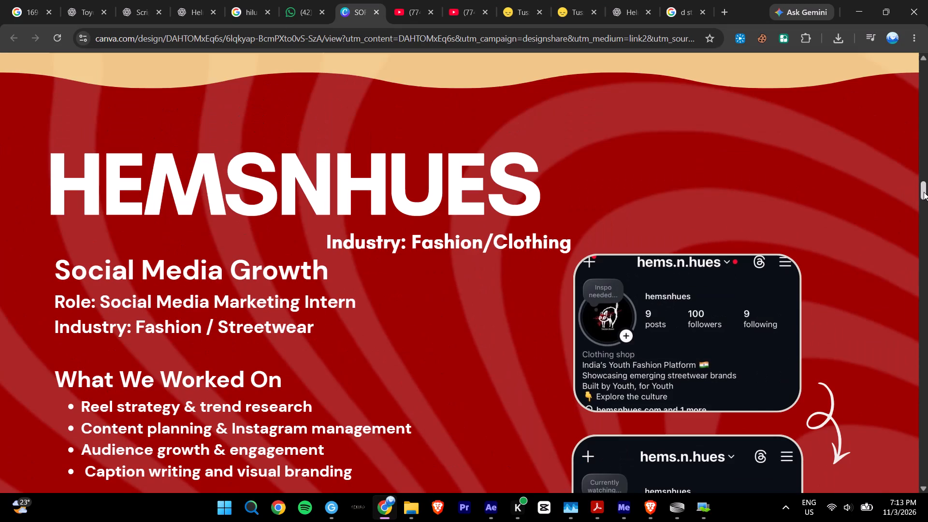
pyautogui.moveTo(924, 192); pyautogui.dragTo(927, 88)
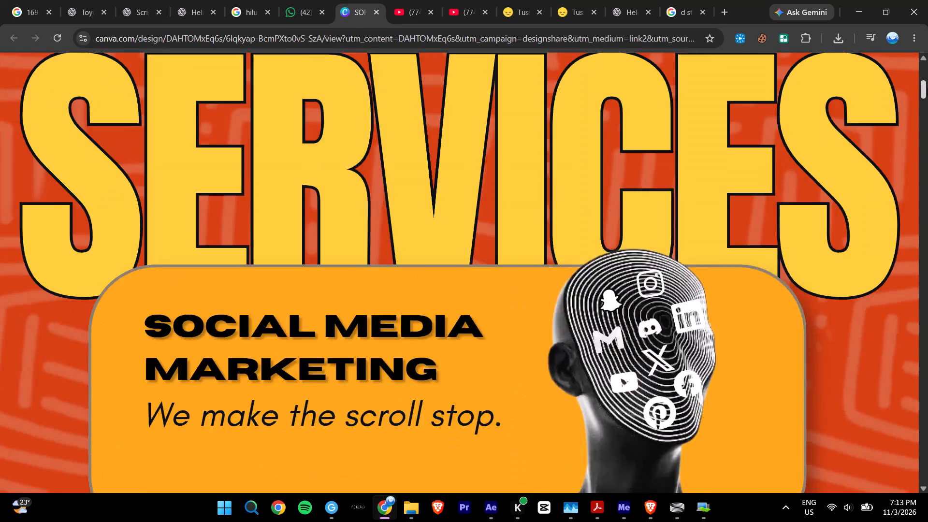
pyautogui.moveTo(927, 88); pyautogui.dragTo(927, 62)
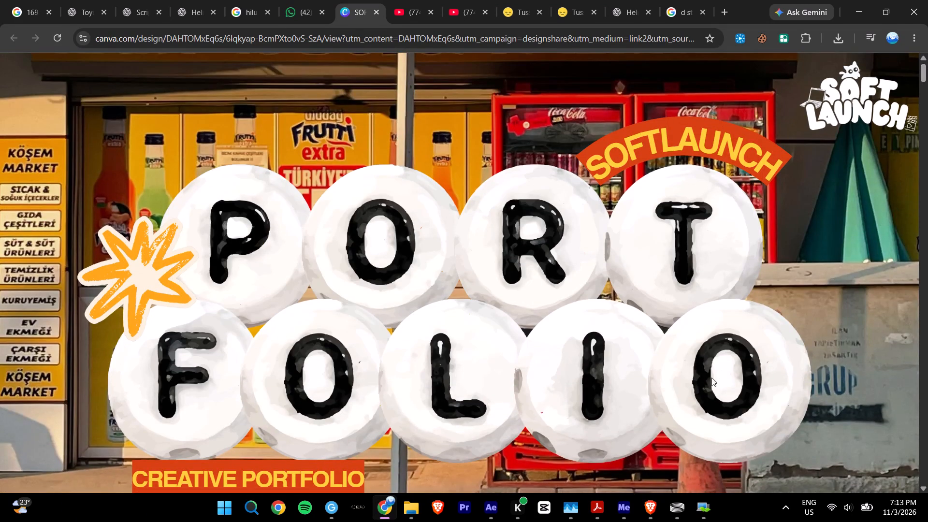
# Switch to After Effects and apply Tracker 3's position stabilization to layer 2, leaving its properties collapsed.
pyautogui.click(491, 507)
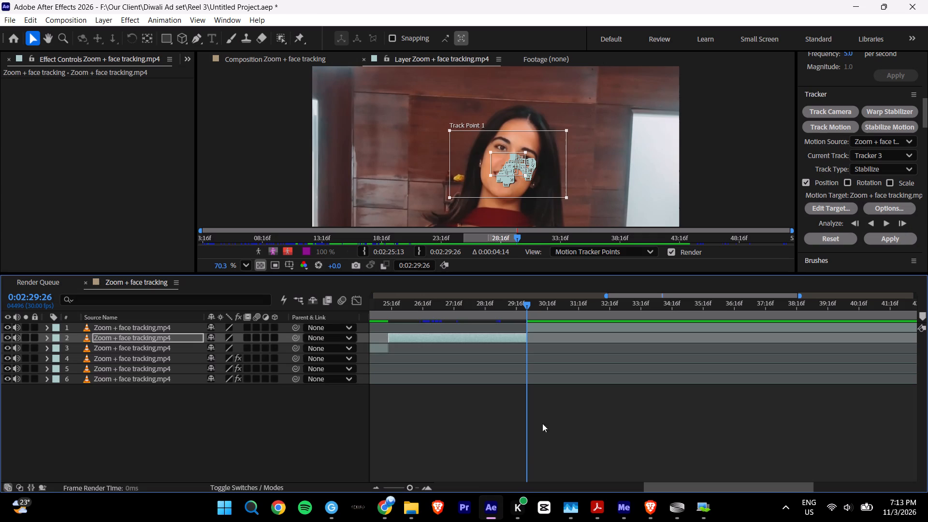
pyautogui.click(890, 238)
pyautogui.click(482, 265)
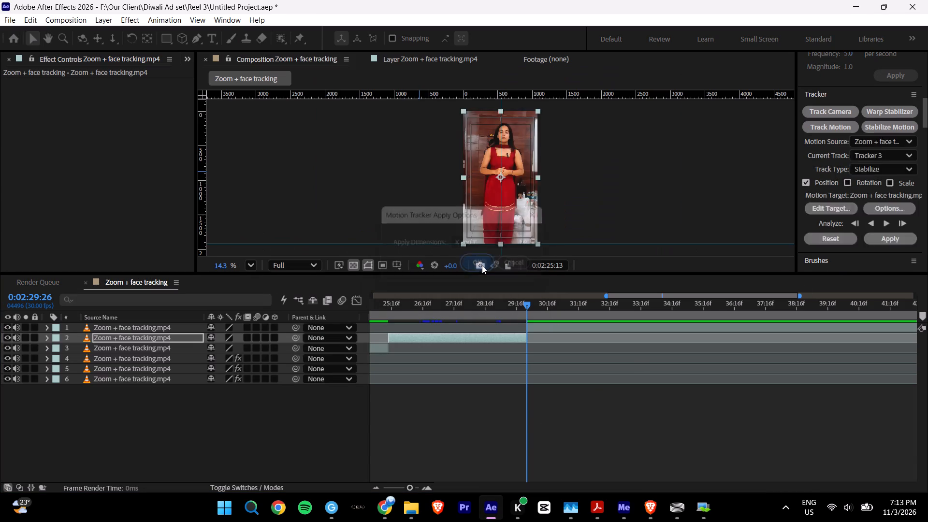
pyautogui.click(43, 339)
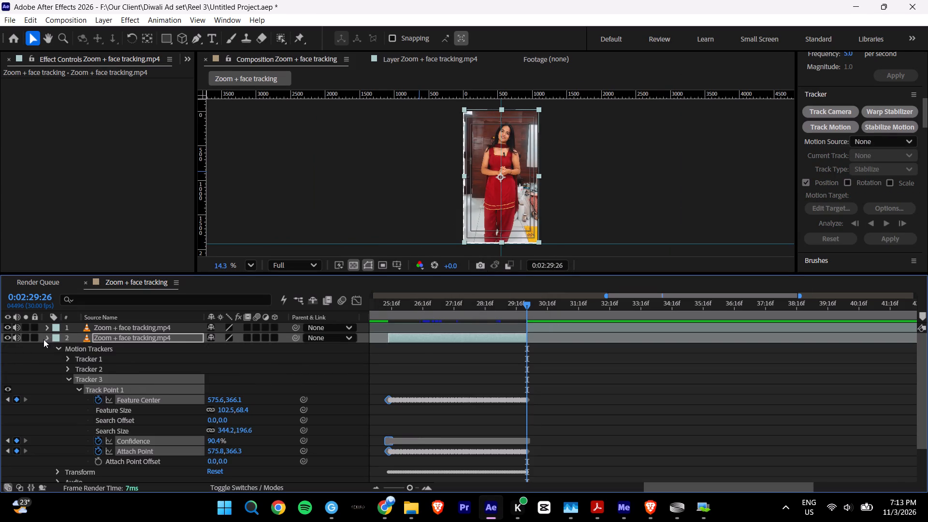
# Add a Transform effect to the stabilized clip on layer 2 and set its scale to 115.
pyautogui.moveTo(510, 302); pyautogui.dragTo(434, 302)
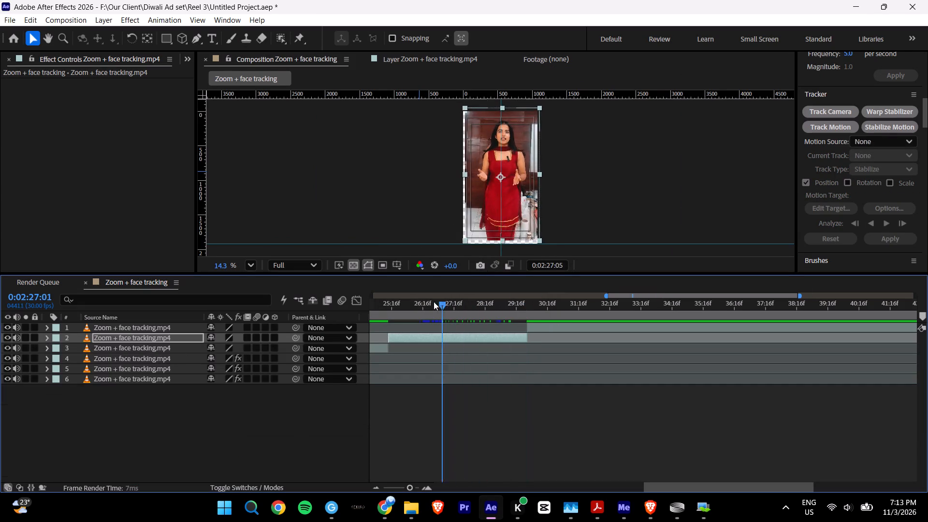
pyautogui.moveTo(434, 302); pyautogui.dragTo(444, 319)
pyautogui.hotkey('ctrl', 'space')
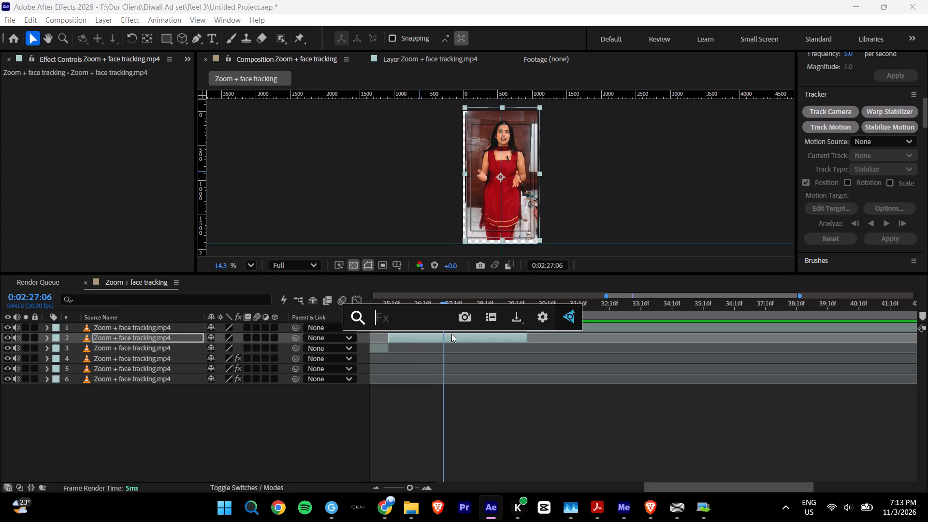
pyautogui.press('t')
pyautogui.press('r')
pyautogui.click(428, 349)
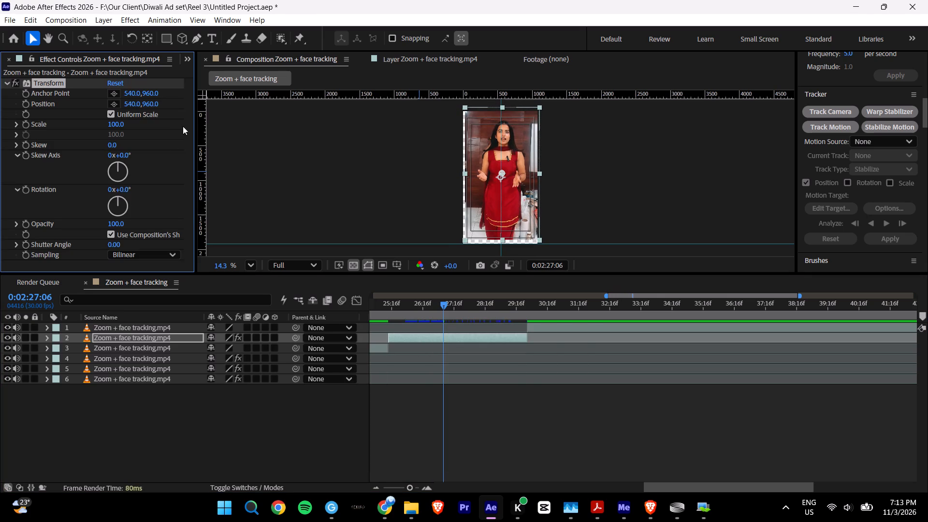
pyautogui.click(113, 123)
pyautogui.write('115')
pyautogui.click(269, 185)
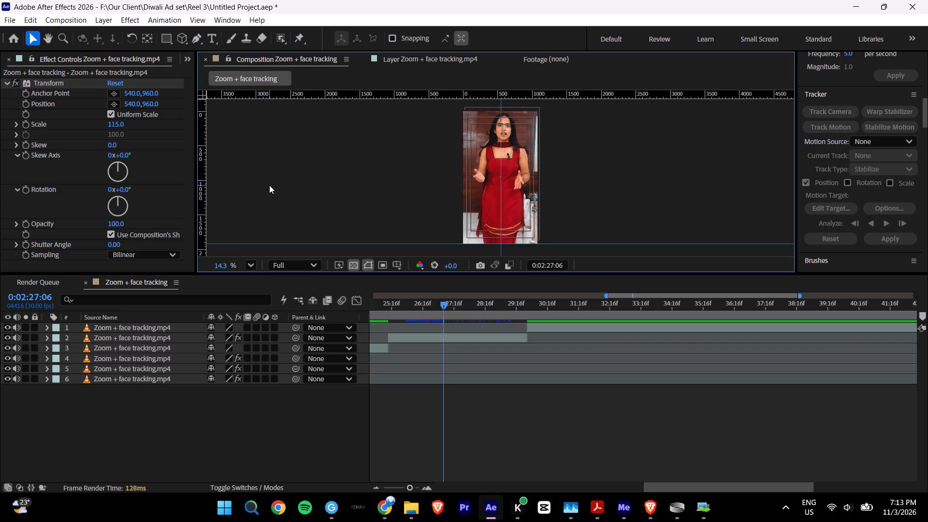
# Shift layer 2's Transform effect position down to 540, 1136 and check the framing along the clip.
pyautogui.moveTo(149, 107); pyautogui.dragTo(286, 108)
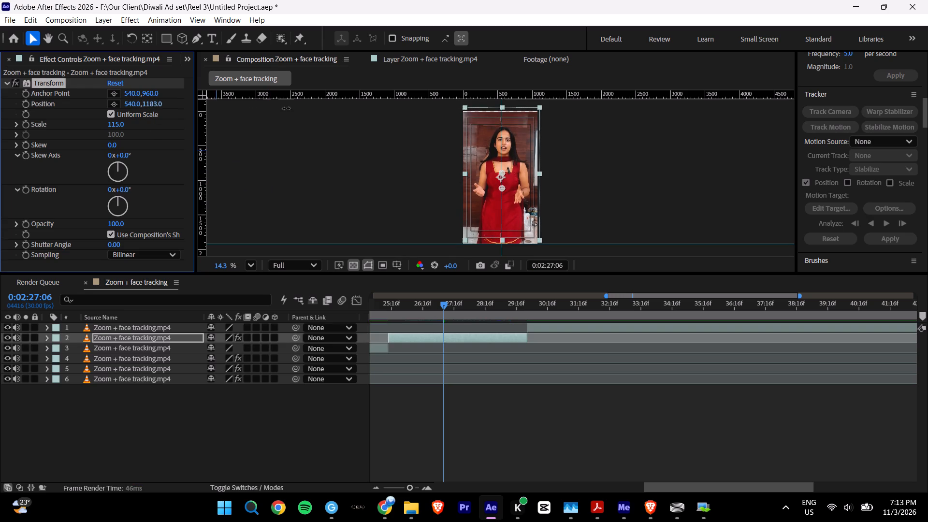
pyautogui.moveTo(286, 108); pyautogui.dragTo(256, 108)
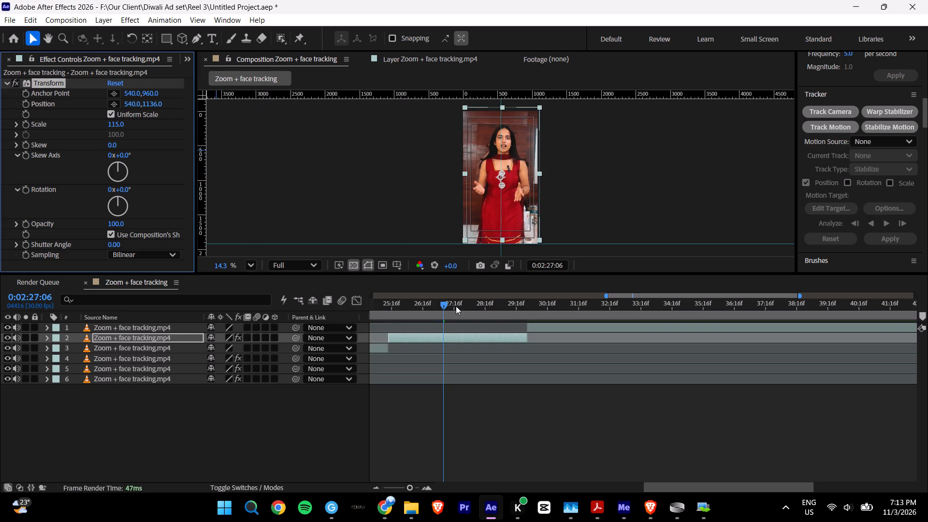
pyautogui.moveTo(443, 307); pyautogui.dragTo(425, 311)
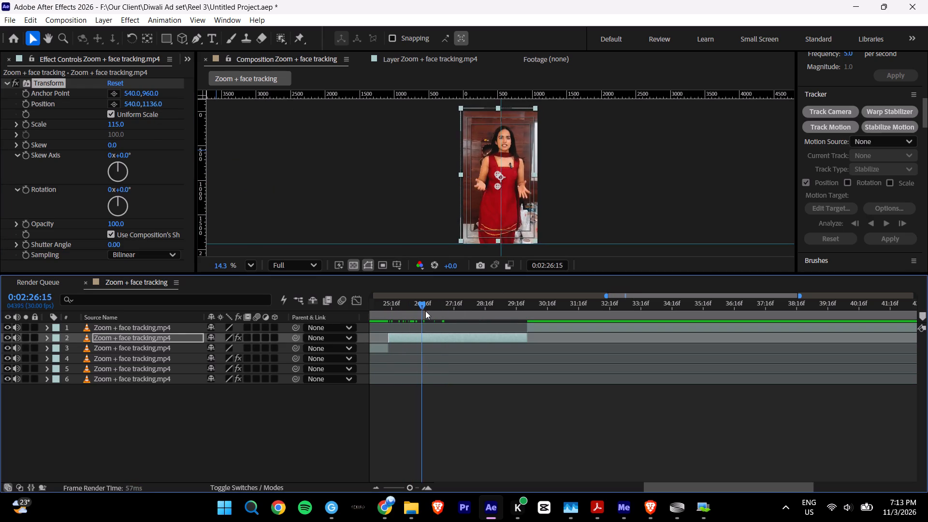
pyautogui.moveTo(425, 311); pyautogui.dragTo(477, 316)
# Remove the horizontal guide at the bottom edge of the composition, ending with the whole frame fitted in view.
pyautogui.scroll(-3, 528, 213)
pyautogui.scroll(4, 527, 213)
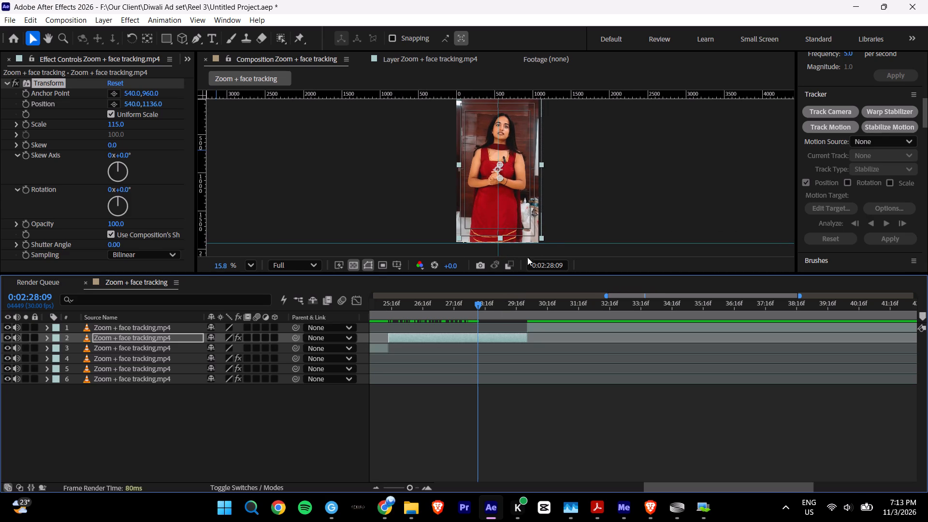
pyautogui.click(571, 217)
pyautogui.scroll(10, 525, 253)
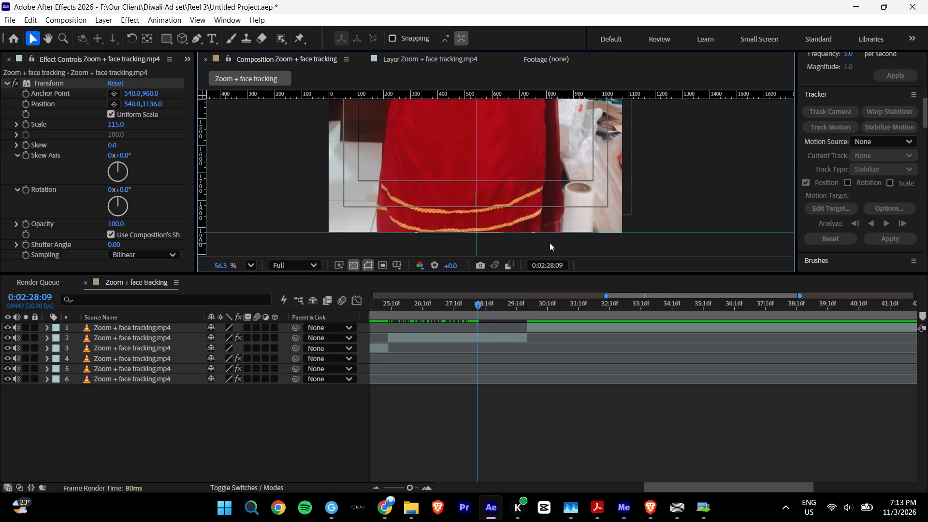
pyautogui.moveTo(544, 232); pyautogui.dragTo(544, 263)
pyautogui.scroll(-8, 548, 204)
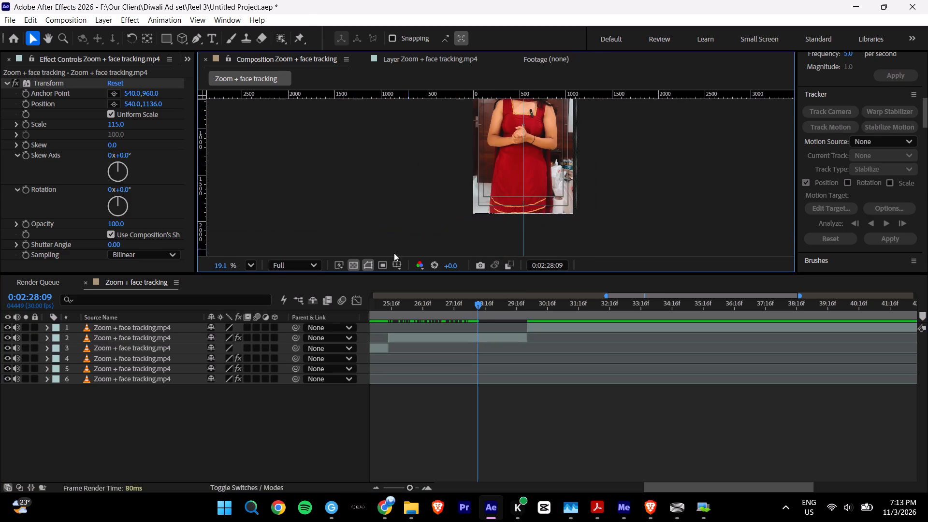
pyautogui.click(253, 264)
pyautogui.click(291, 36)
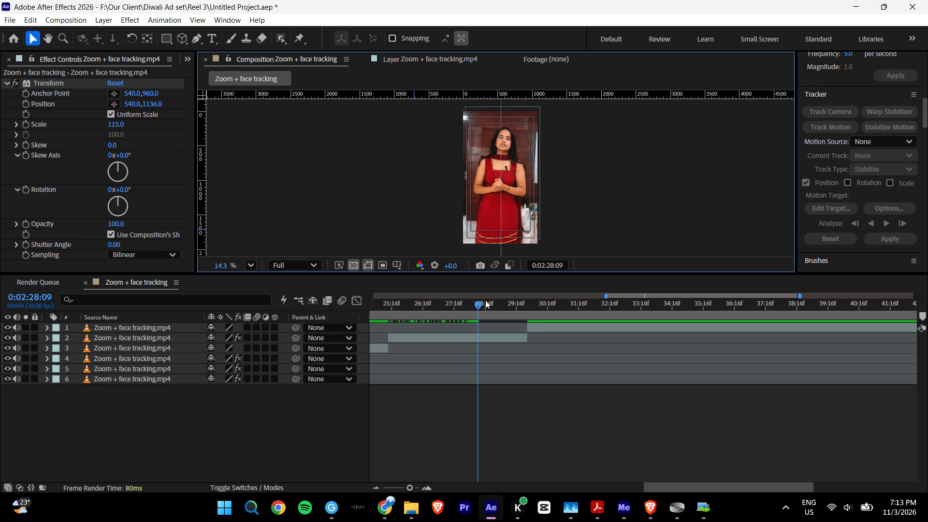
# Examine the top edge of the frame around 0:02:29:09, near the end of layer 2's clip.
pyautogui.moveTo(482, 310); pyautogui.dragTo(507, 319)
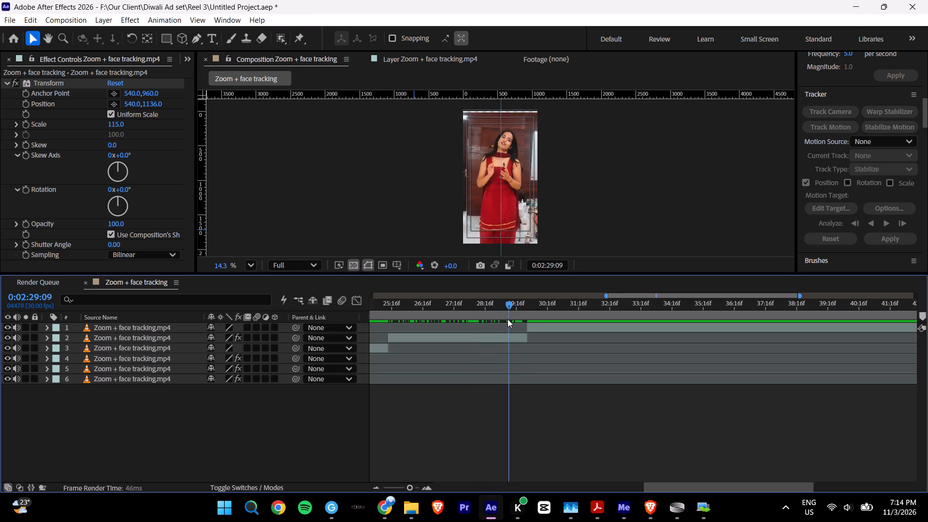
pyautogui.moveTo(507, 319); pyautogui.dragTo(509, 319)
pyautogui.click(626, 153)
pyautogui.scroll(5, 474, 101)
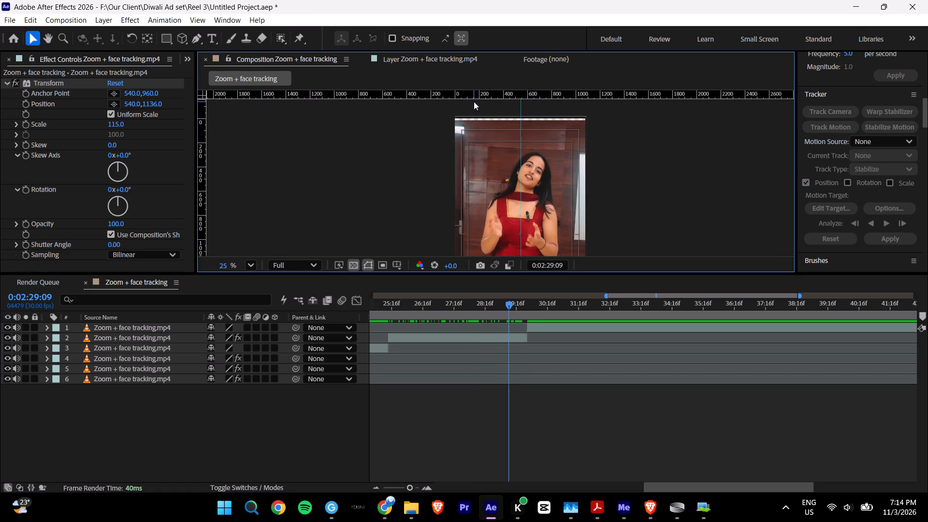
pyautogui.scroll(3, 500, 124)
pyautogui.scroll(-7, 500, 124)
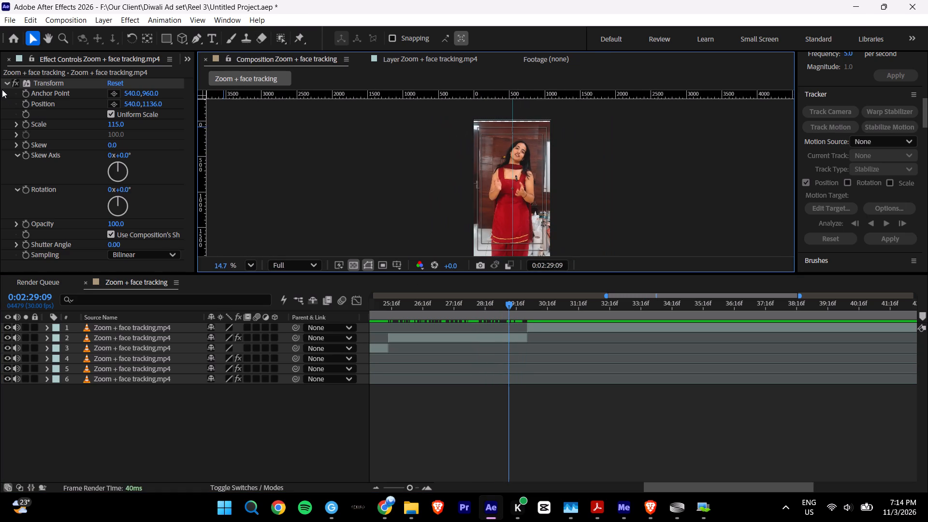
# Copy the Motion Tile effect from layer 6 onto layer 2 and place it above the Transform effect.
pyautogui.click(4, 85)
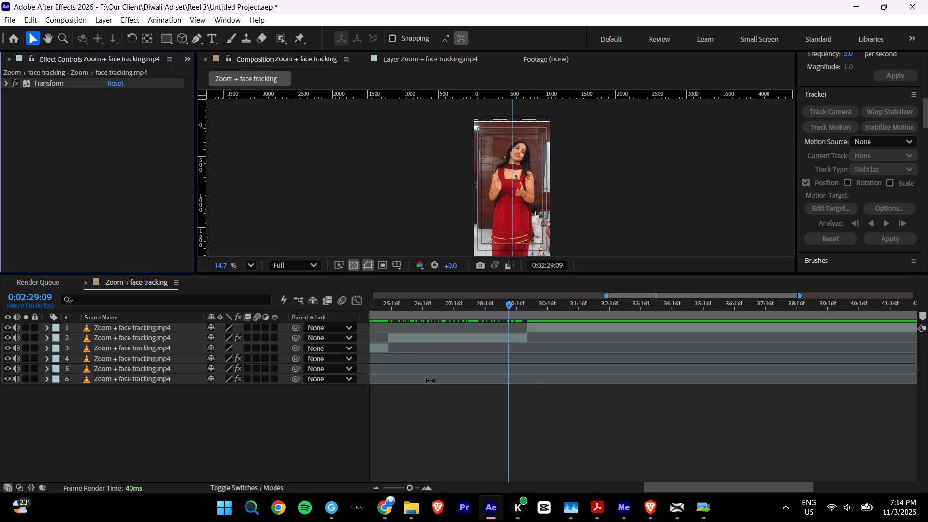
pyautogui.keyDown('shift'); pyautogui.scroll(8, 431, 381); pyautogui.keyUp('shift')
pyautogui.click(368, 490)
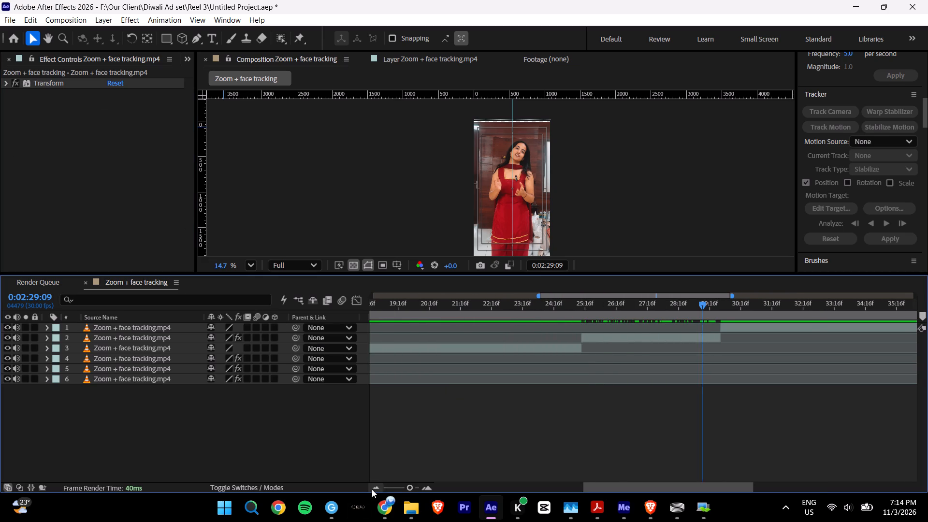
pyautogui.doubleClick(372, 489)
pyautogui.click(402, 381)
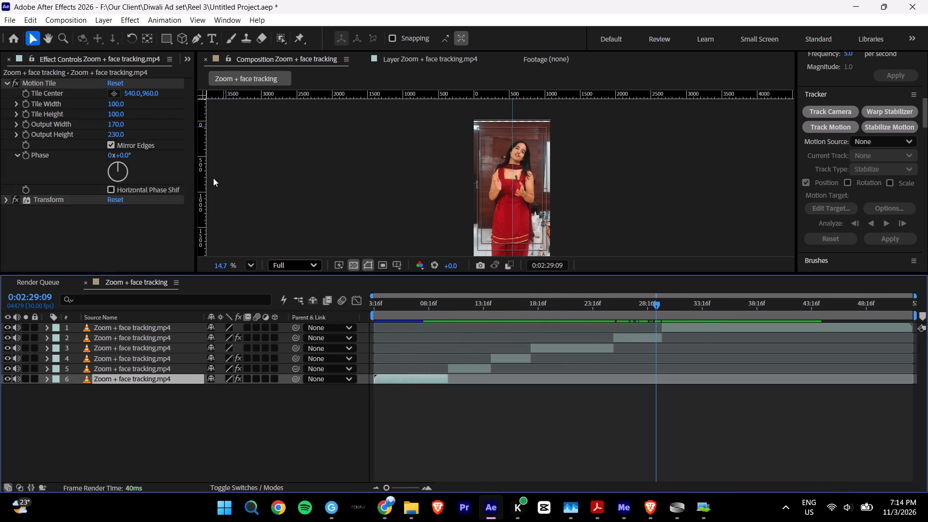
pyautogui.click(57, 83)
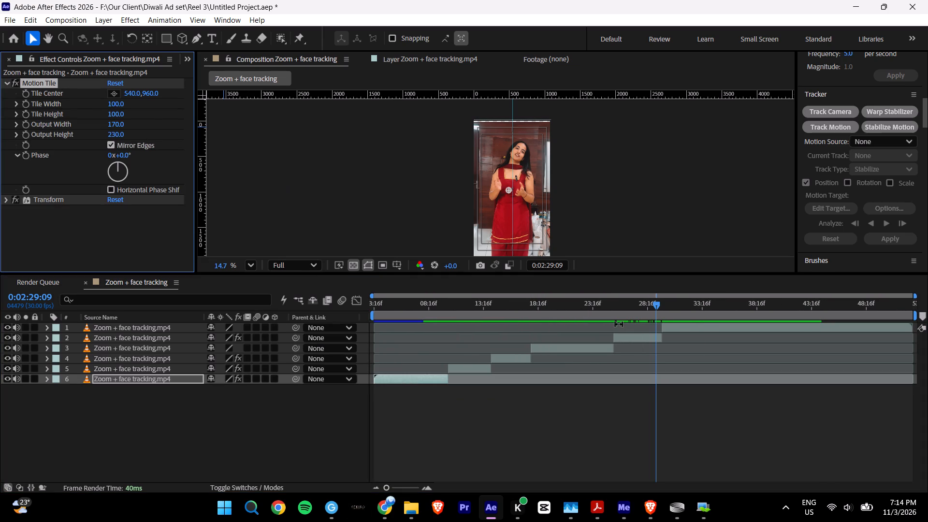
pyautogui.hotkey('ctrl', 'c')
pyautogui.click(630, 339)
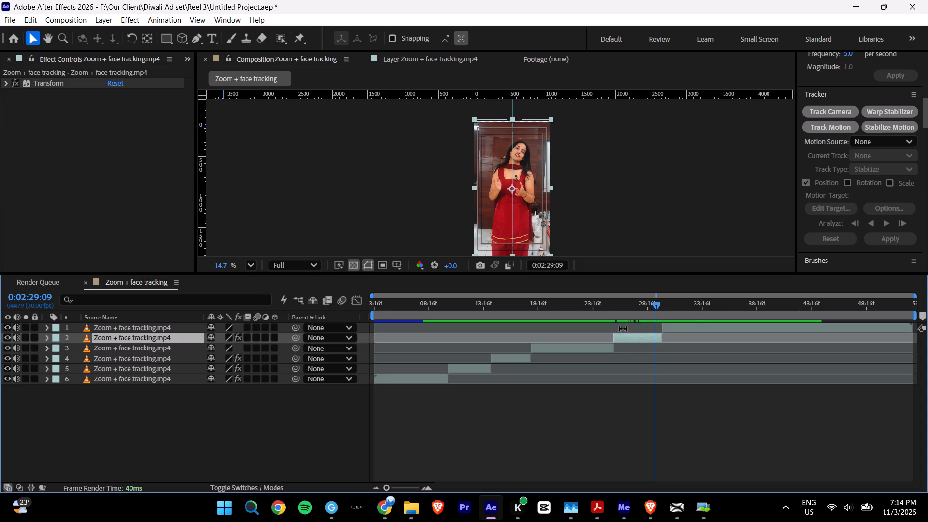
pyautogui.hotkey('ctrl', 'v')
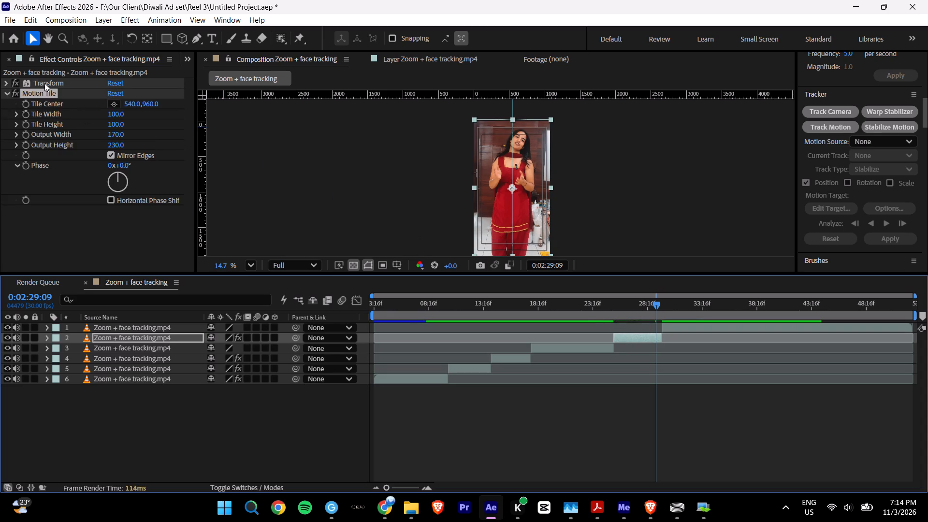
pyautogui.moveTo(44, 83); pyautogui.dragTo(37, 208)
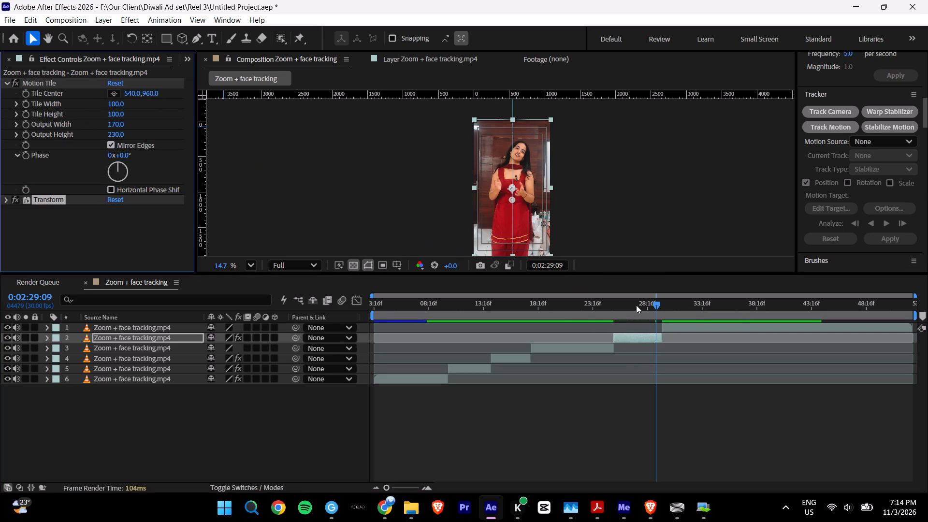
# Scrub through layer 2's clip and on into layer 1's market footage to examine framing and movement.
pyautogui.moveTo(636, 305); pyautogui.dragTo(631, 307)
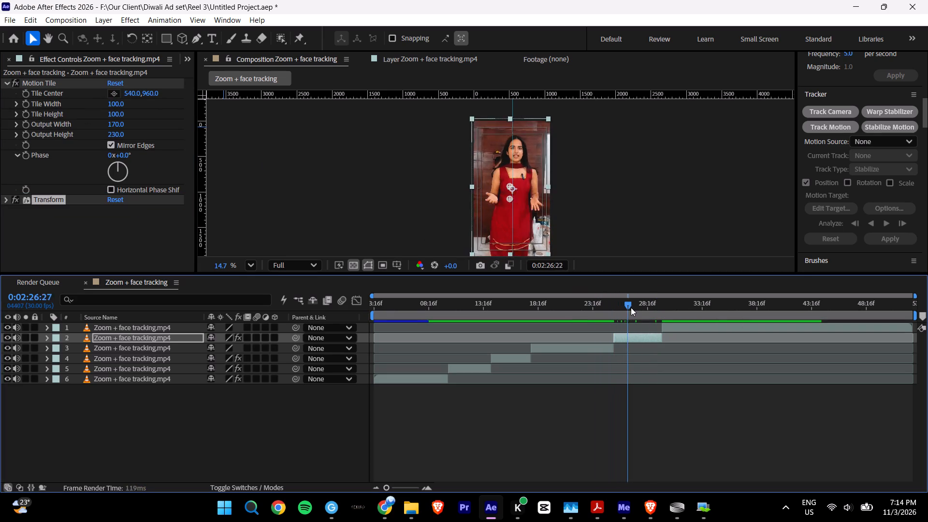
pyautogui.moveTo(631, 307); pyautogui.dragTo(662, 306)
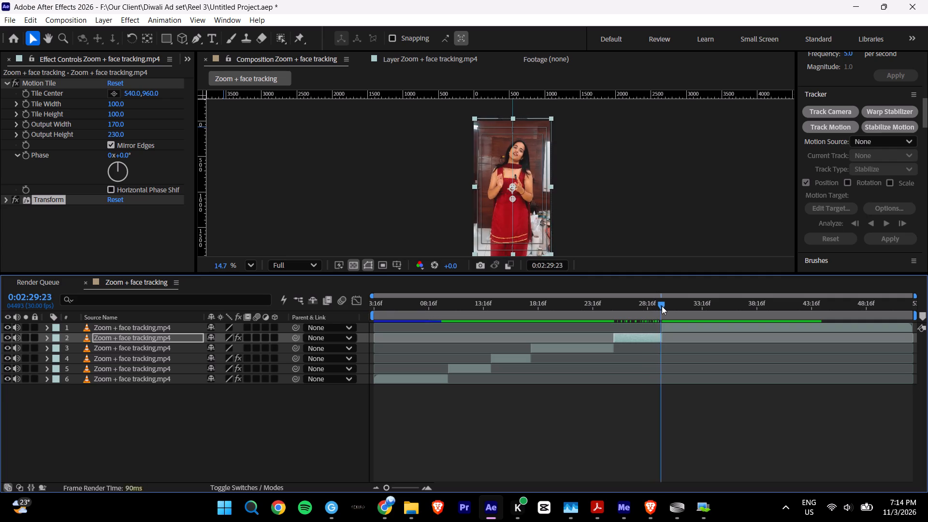
pyautogui.moveTo(662, 306); pyautogui.dragTo(705, 311)
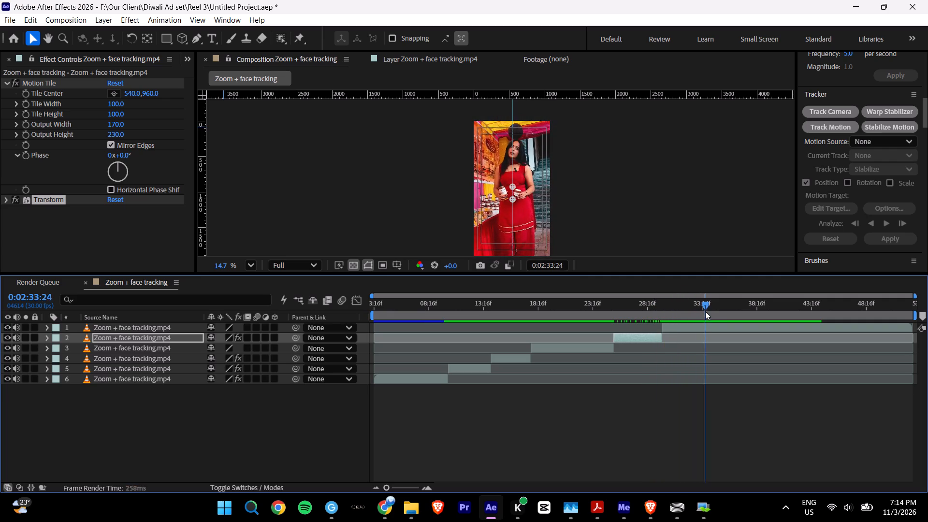
pyautogui.moveTo(705, 311); pyautogui.dragTo(665, 332)
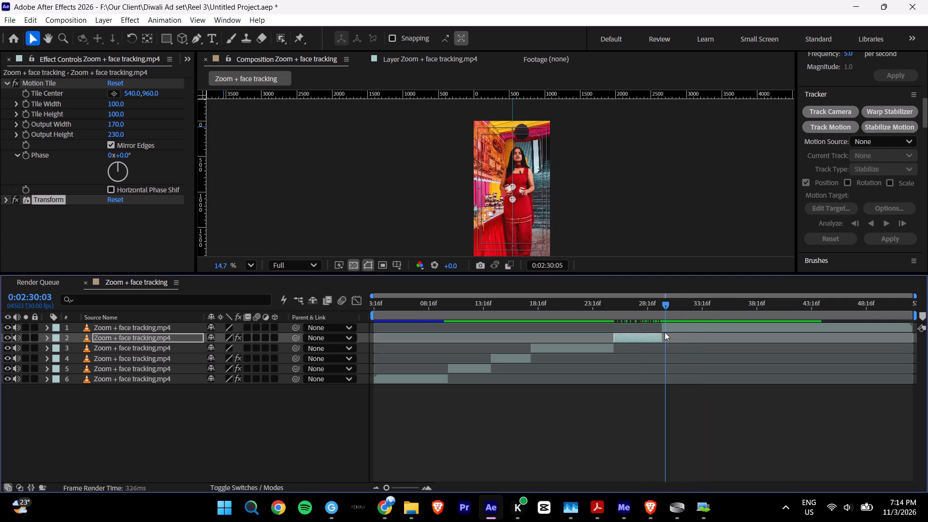
pyautogui.moveTo(665, 332); pyautogui.dragTo(691, 329)
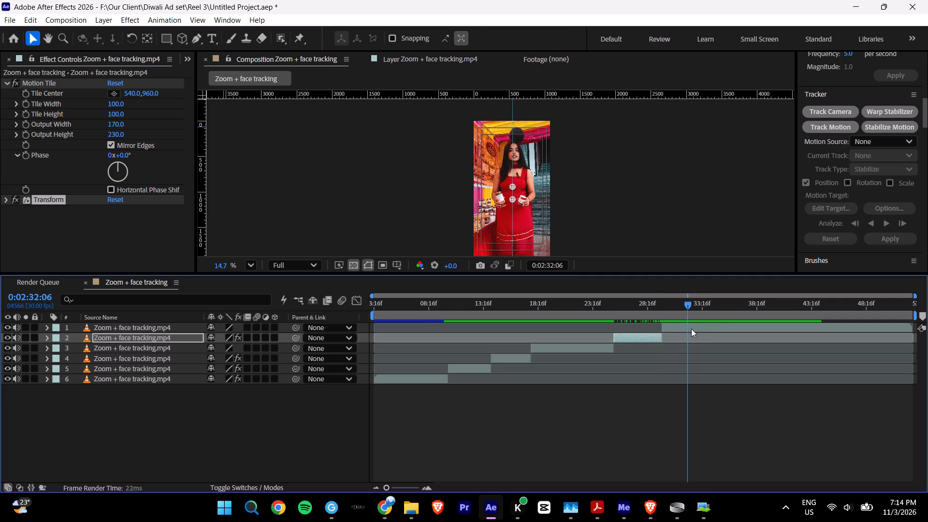
pyautogui.moveTo(691, 329); pyautogui.dragTo(726, 327)
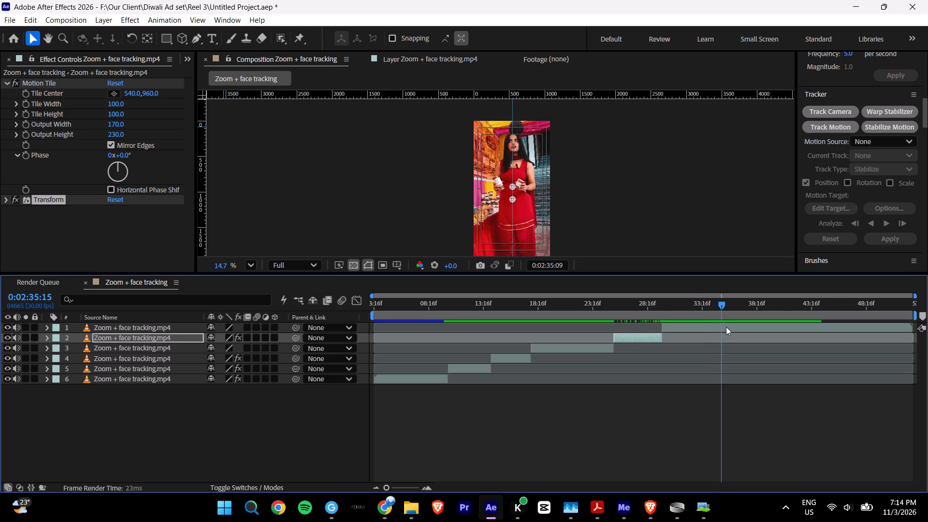
pyautogui.moveTo(726, 327); pyautogui.dragTo(768, 324)
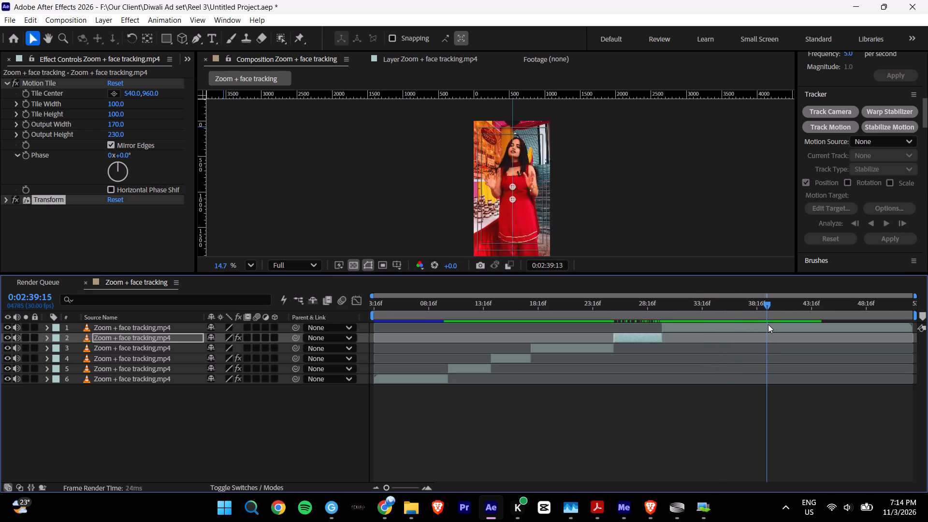
pyautogui.moveTo(768, 324); pyautogui.dragTo(758, 332)
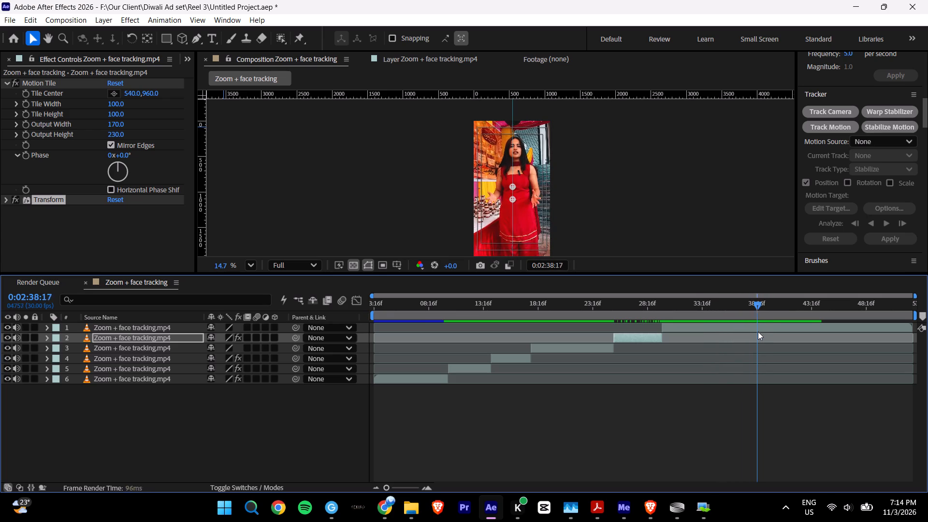
pyautogui.moveTo(758, 332); pyautogui.dragTo(792, 327)
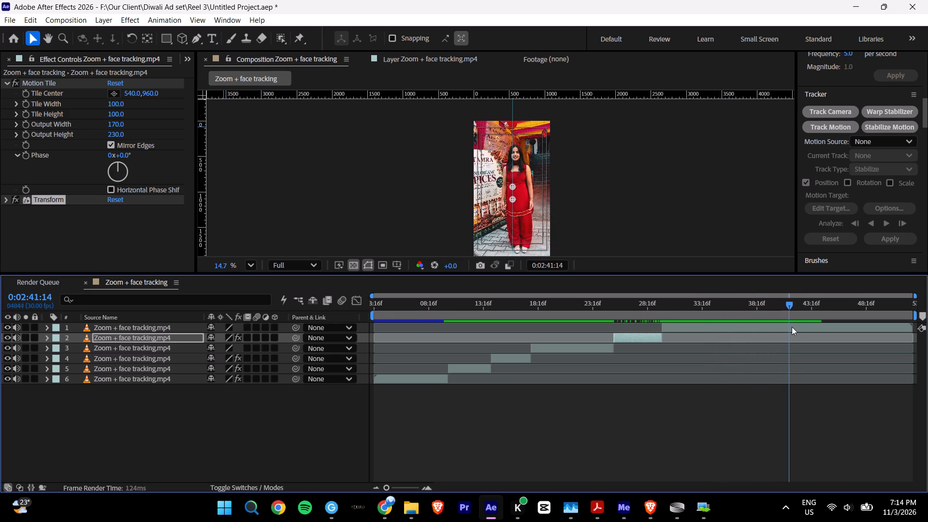
# Scrub back through layer 1's clip to 0:02:30:15, near its start, to review the footage.
pyautogui.moveTo(792, 327); pyautogui.dragTo(669, 343)
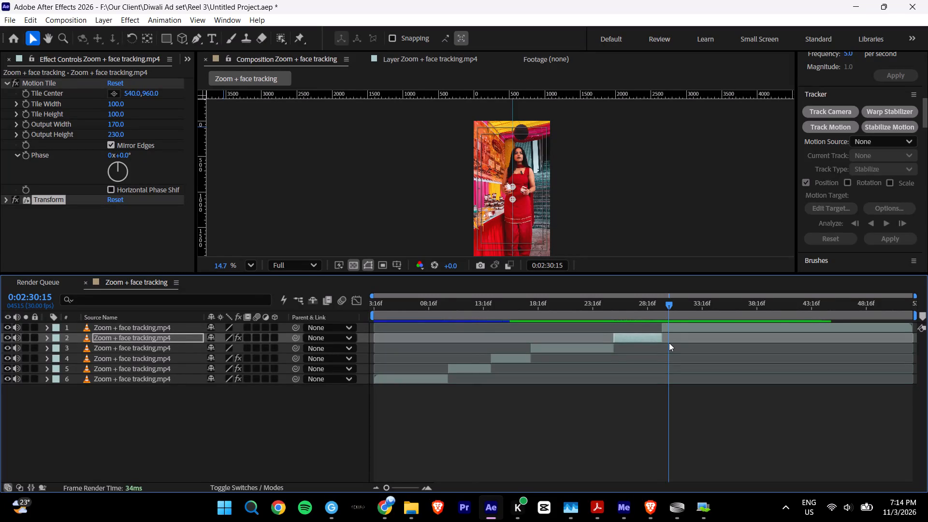
# Switch to Chrome and look over the cover page of the Softlaunch portfolio design in Canva.
pyautogui.click(386, 510)
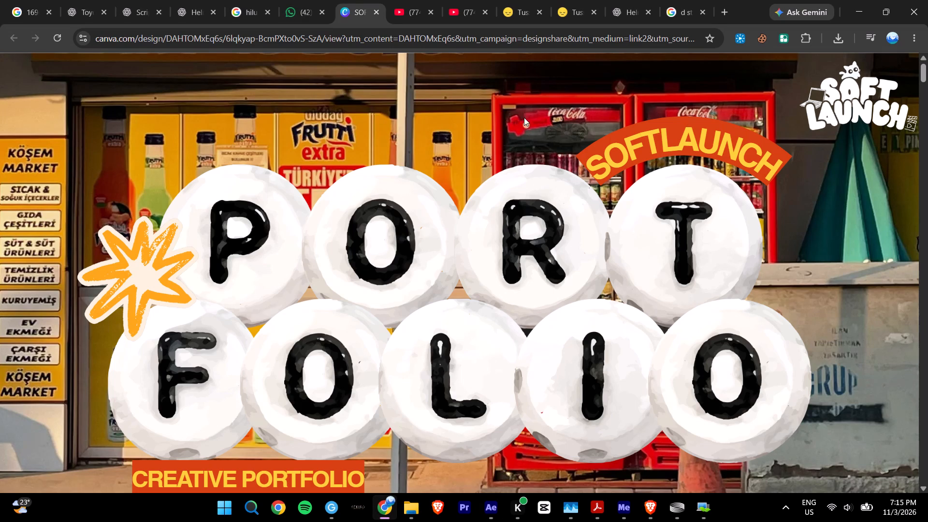
pyautogui.scroll(3, 781, 327)
pyautogui.scroll(-1, 847, 391)
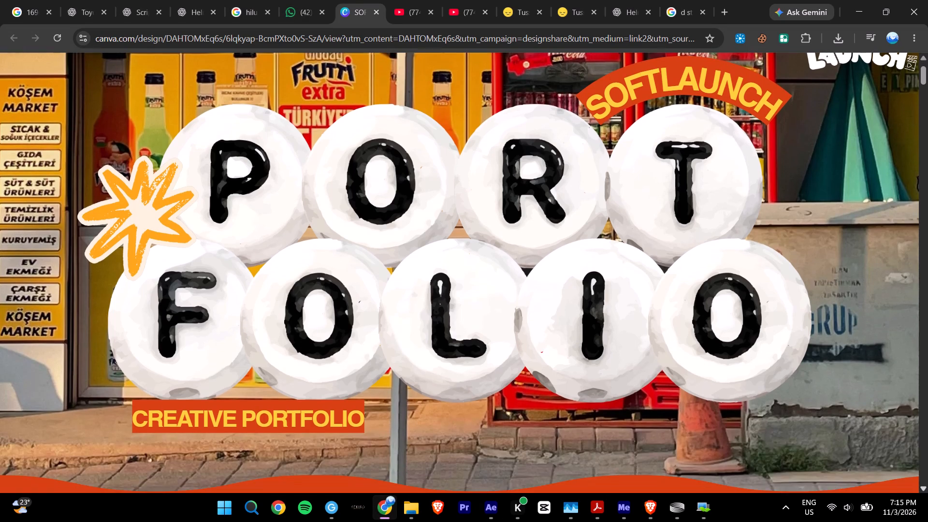
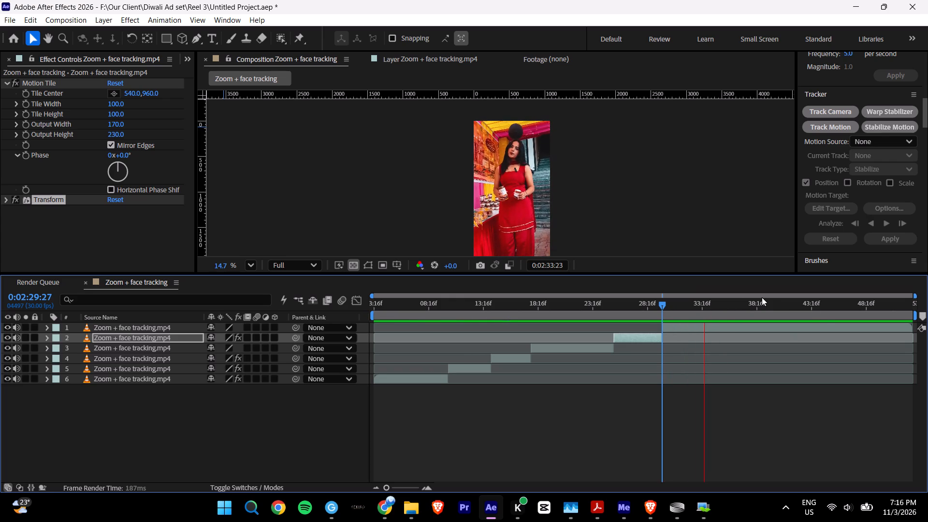
# Play and scrub through layer 1's market footage from 0:02:29:27 to about 0:02:36:11 to examine where the shot changes.
pyautogui.press('space')
pyautogui.click(686, 304)
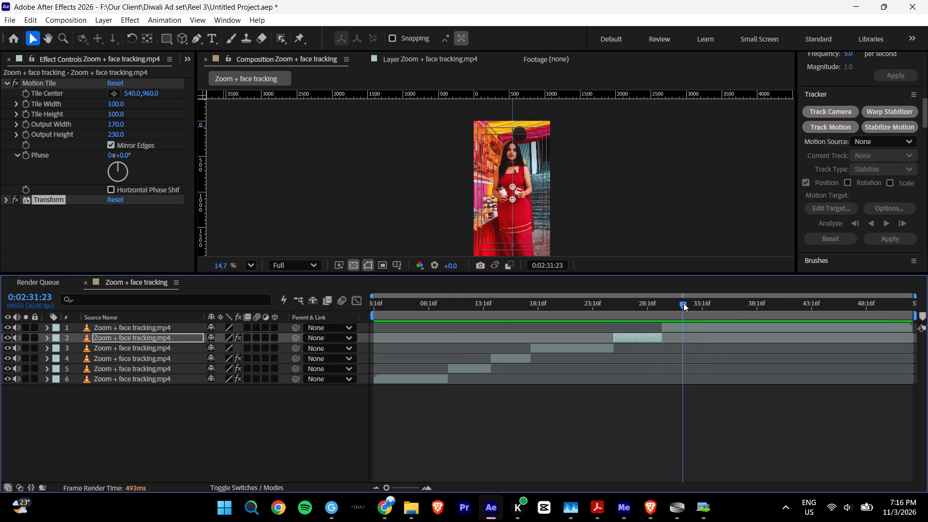
pyautogui.press('space')
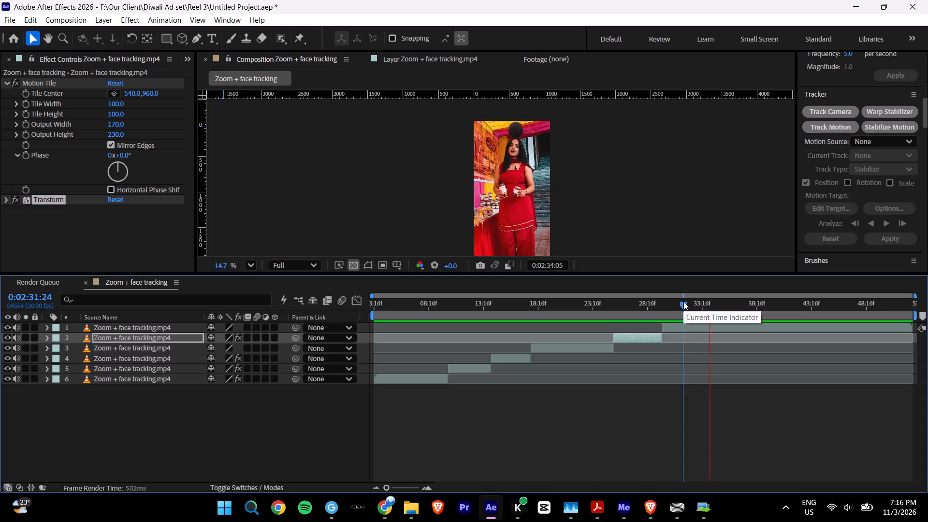
pyautogui.press('space')
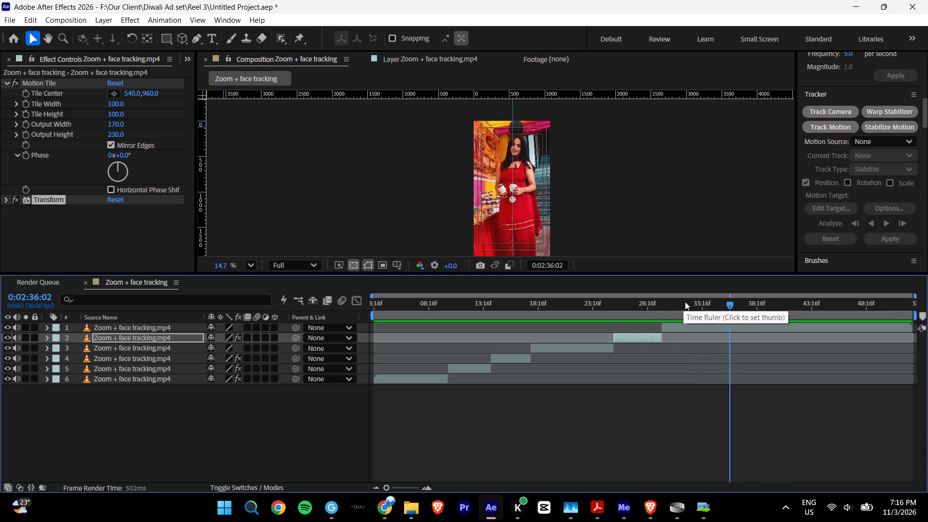
pyautogui.keyDown('shift'); pyautogui.moveTo(679, 303); pyautogui.dragTo(675, 303); pyautogui.keyUp('shift')
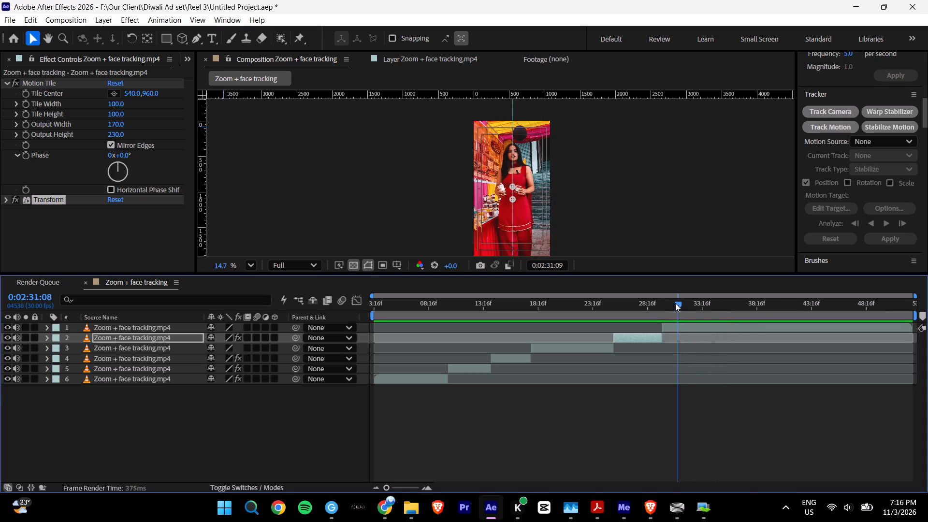
pyautogui.keyDown('shift'); pyautogui.moveTo(675, 303); pyautogui.dragTo(667, 307); pyautogui.keyUp('shift')
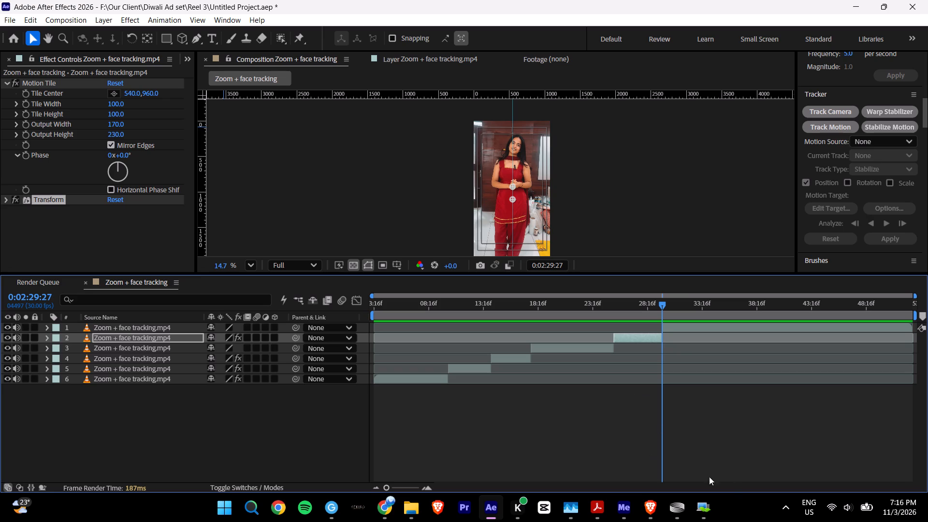
pyautogui.click(423, 490)
pyautogui.press('space')
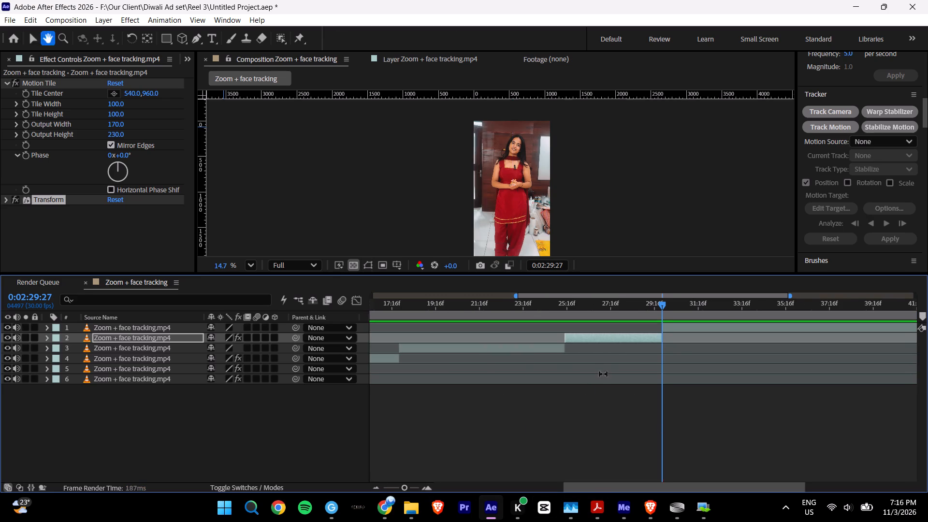
pyautogui.keyDown('shift'); pyautogui.scroll(-7, 597, 388); pyautogui.keyUp('shift')
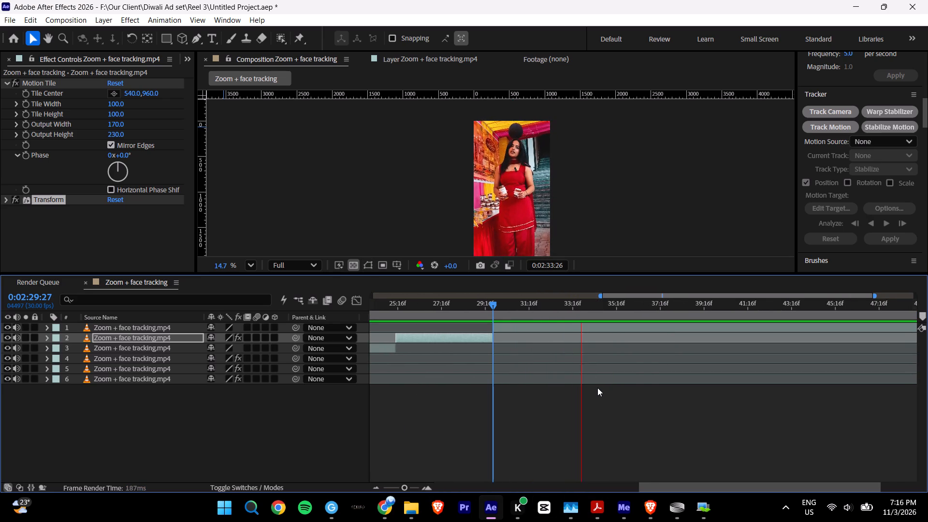
pyautogui.press('space')
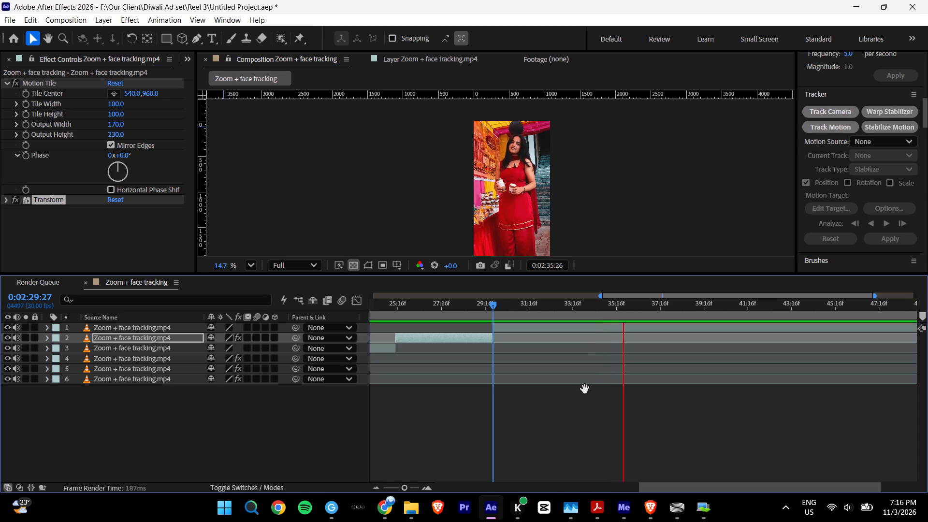
pyautogui.press('space')
pyautogui.press('space')
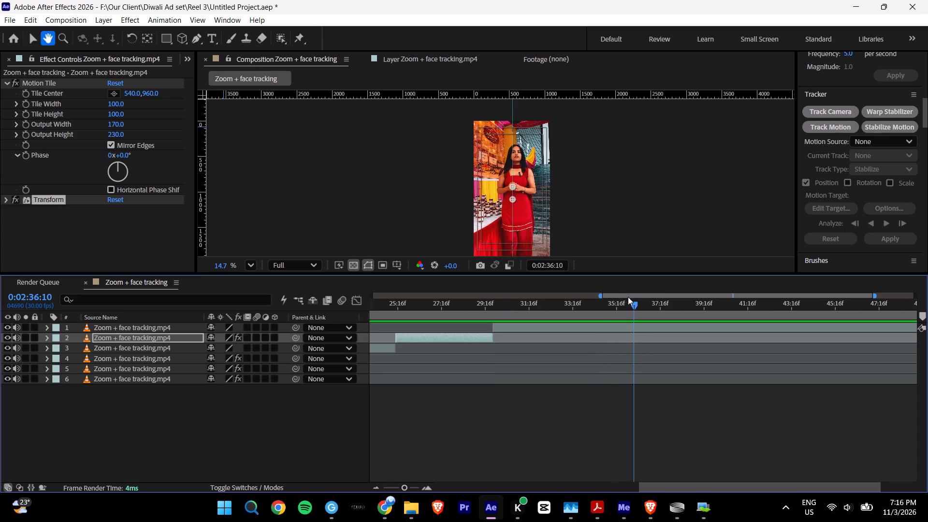
pyautogui.moveTo(632, 301); pyautogui.dragTo(524, 319)
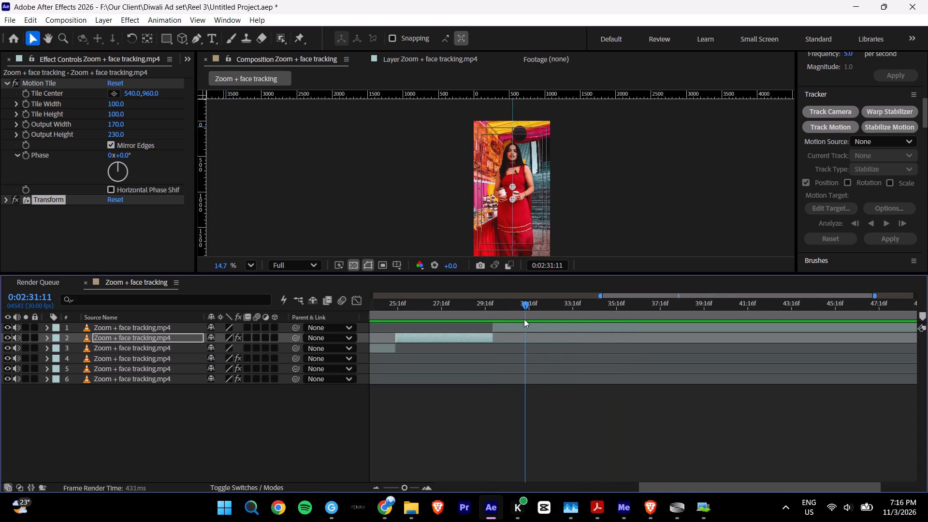
pyautogui.moveTo(524, 319); pyautogui.dragTo(627, 324)
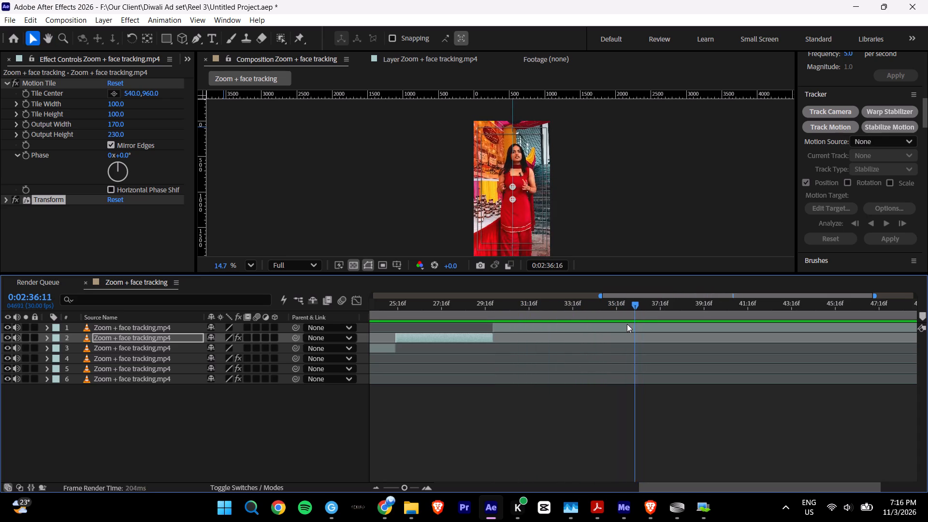
# Split layer 1 at 0:02:36:05, where the market shot changes, after checking the surrounding frames one by one.
pyautogui.moveTo(627, 324); pyautogui.dragTo(621, 325)
pyautogui.hotkey('ctrl', 'Right')
pyautogui.hotkey('ctrl', 'Right')
pyautogui.hotkey('ctrl', 'Right')
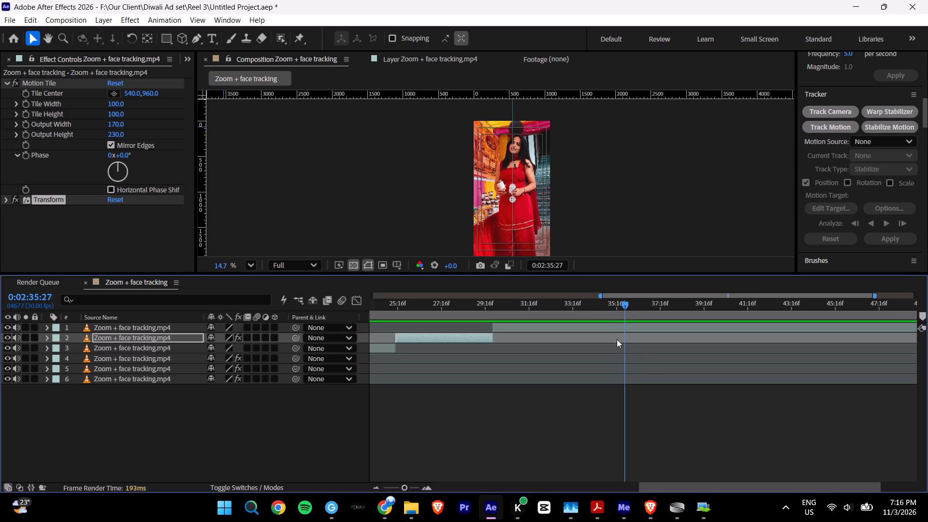
pyautogui.hotkey('ctrl', 'Right')
pyautogui.hotkey('ctrl', 'Right')
pyautogui.hotkey('ctrl', 'Right')
pyautogui.hotkey('ctrl', 'Right')
pyautogui.hotkey('ctrl', 'Right')
pyautogui.hotkey('ctrl', 'Right')
pyautogui.hotkey('ctrl', 'Right')
pyautogui.hotkey('ctrl', 'Right')
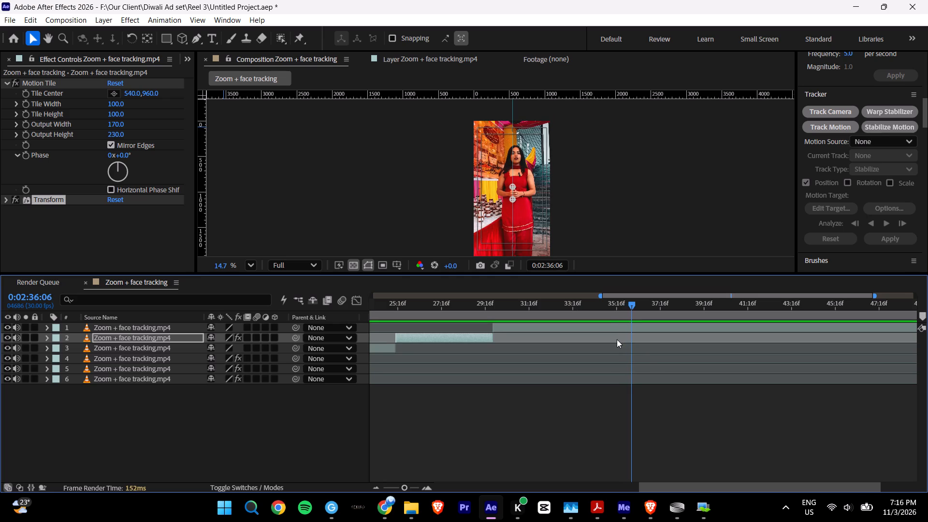
pyautogui.hotkey('ctrl', 'Left')
pyautogui.hotkey('ctrl', 'Left')
pyautogui.hotkey('ctrl', 'Right')
pyautogui.hotkey('ctrl', 'Left')
pyautogui.hotkey('ctrl', 'Right')
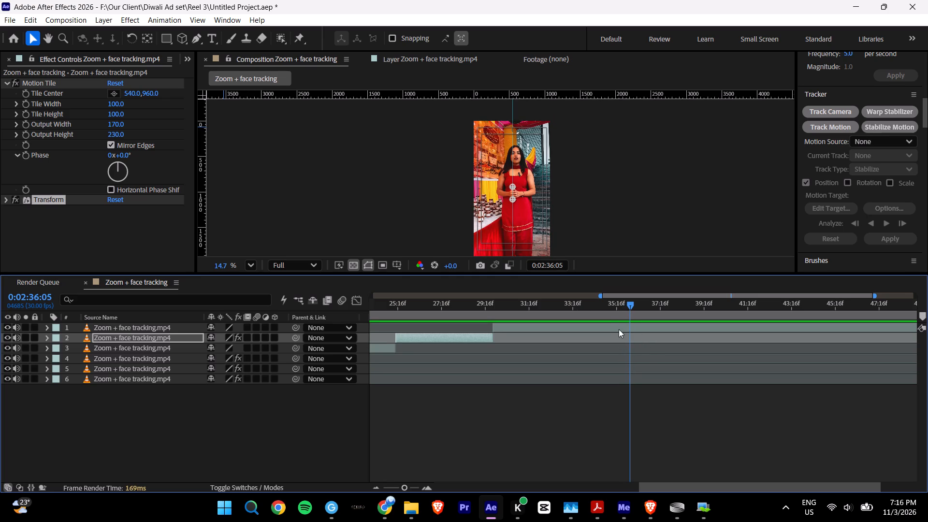
pyautogui.click(618, 329)
pyautogui.hotkey('ctrl', 'shift', 'd')
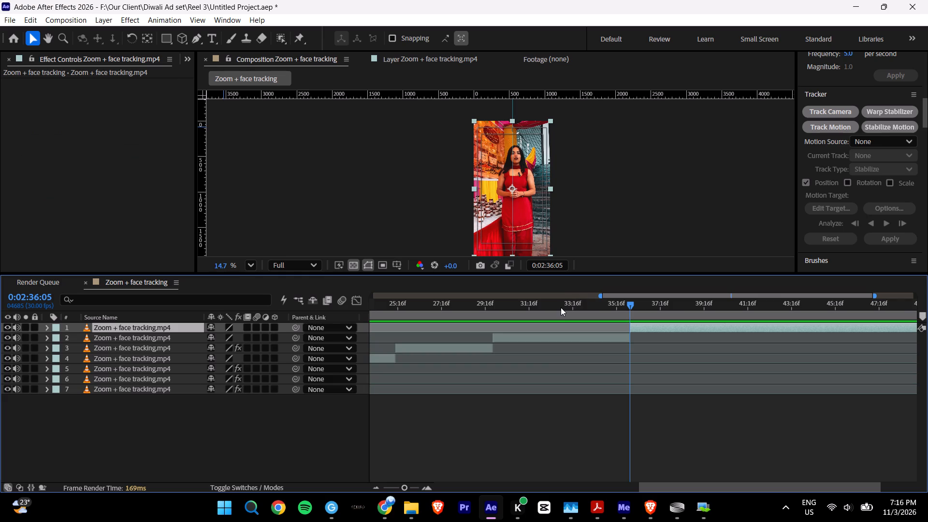
# Start Stabilize Motion on layer 2's market clip with the current time at 0:02:29:28.
pyautogui.moveTo(560, 307); pyautogui.dragTo(499, 318)
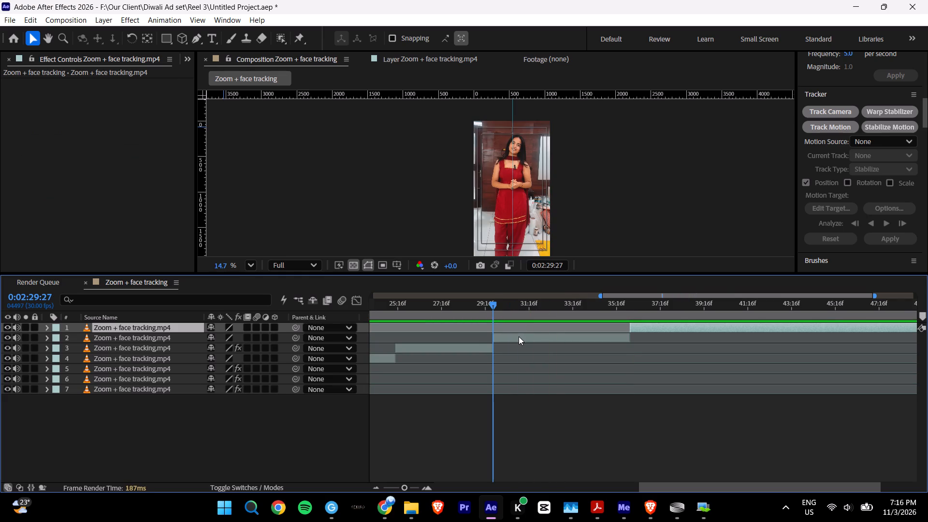
pyautogui.tripleClick(422, 490)
pyautogui.doubleClick(422, 490)
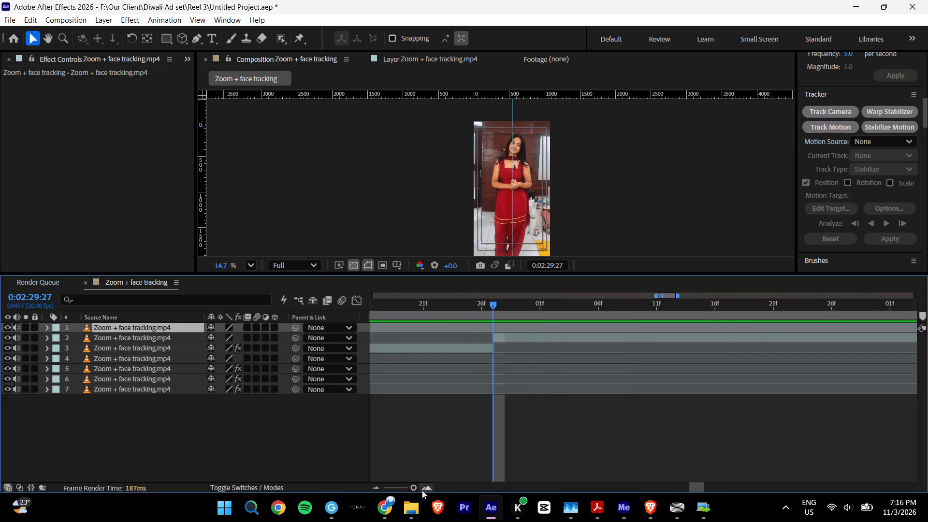
pyautogui.hotkey('ctrl', 'Right')
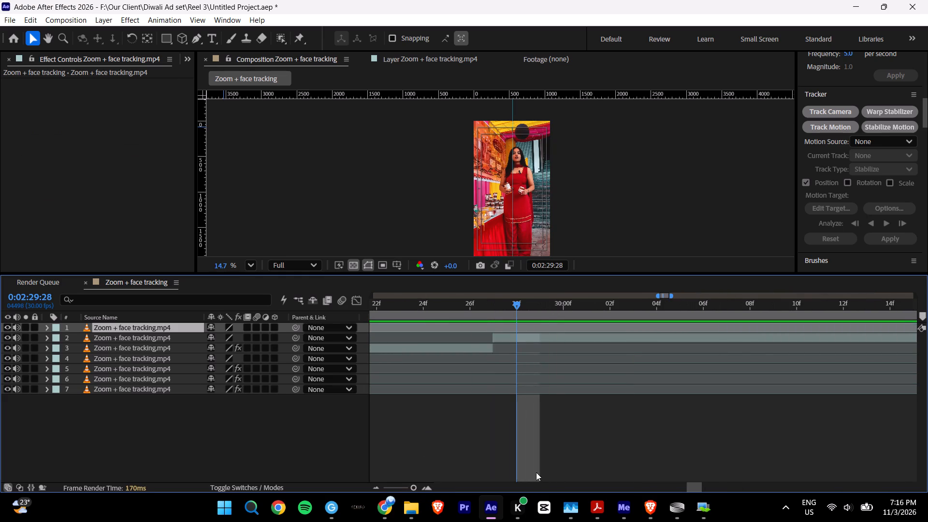
pyautogui.click(583, 340)
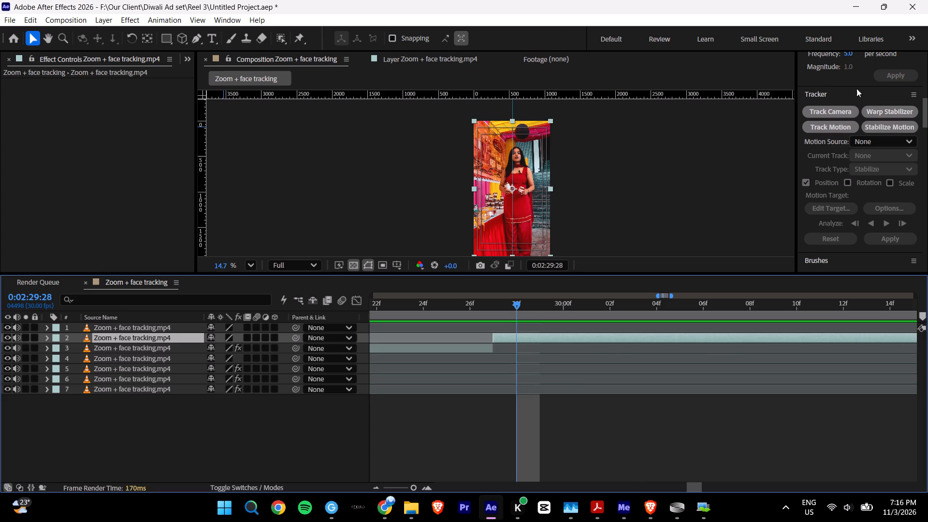
pyautogui.click(886, 124)
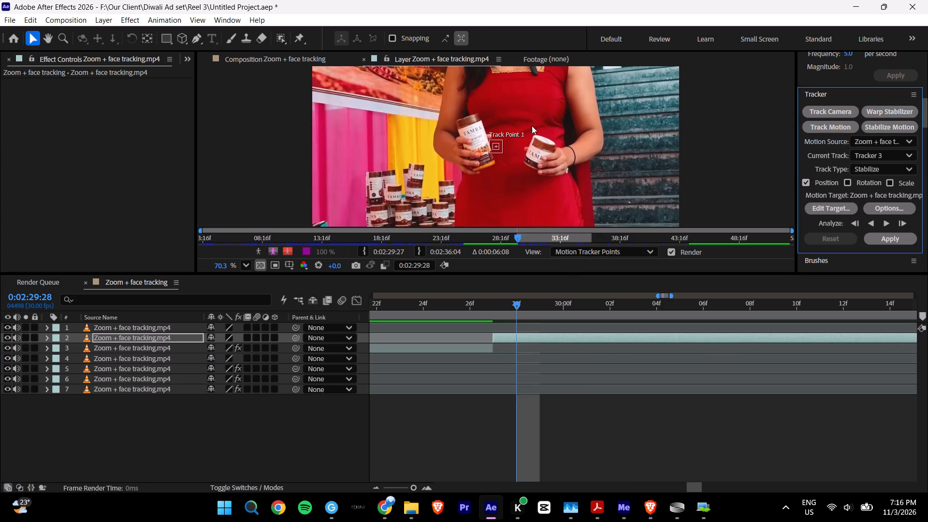
# Place Track Point 1 on the woman's face and enlarge its feature region around the face and its search region around the head.
pyautogui.scroll(2, 532, 125)
pyautogui.scroll(-4, 532, 125)
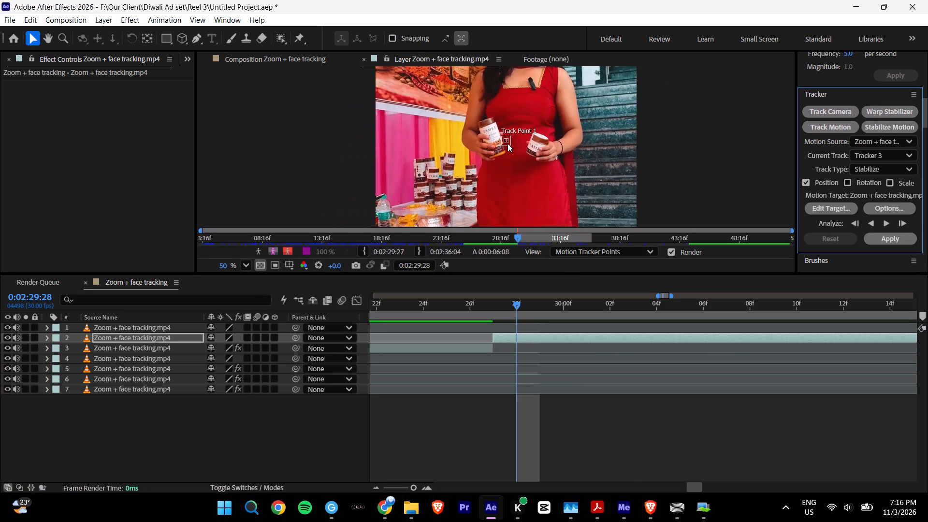
pyautogui.moveTo(507, 144); pyautogui.dragTo(521, 154)
pyautogui.moveTo(514, 142); pyautogui.dragTo(530, 68)
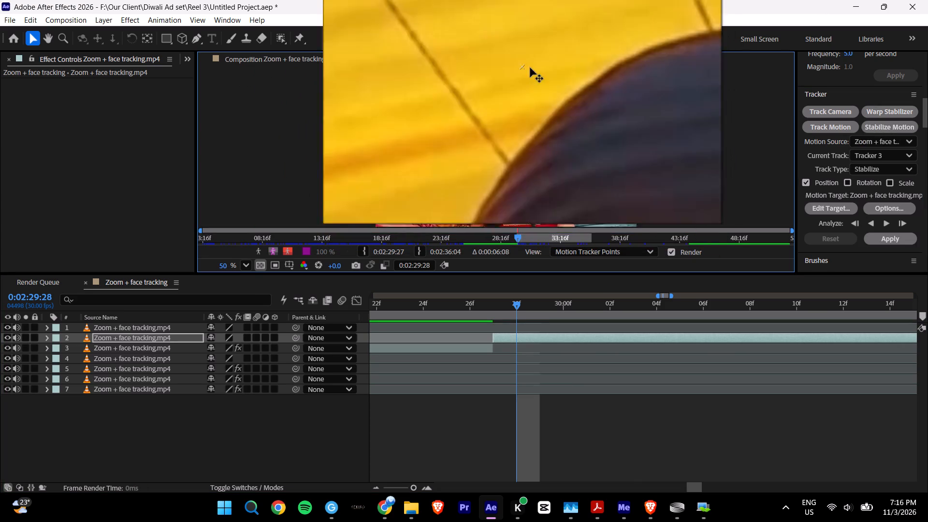
pyautogui.moveTo(530, 68); pyautogui.dragTo(530, 172)
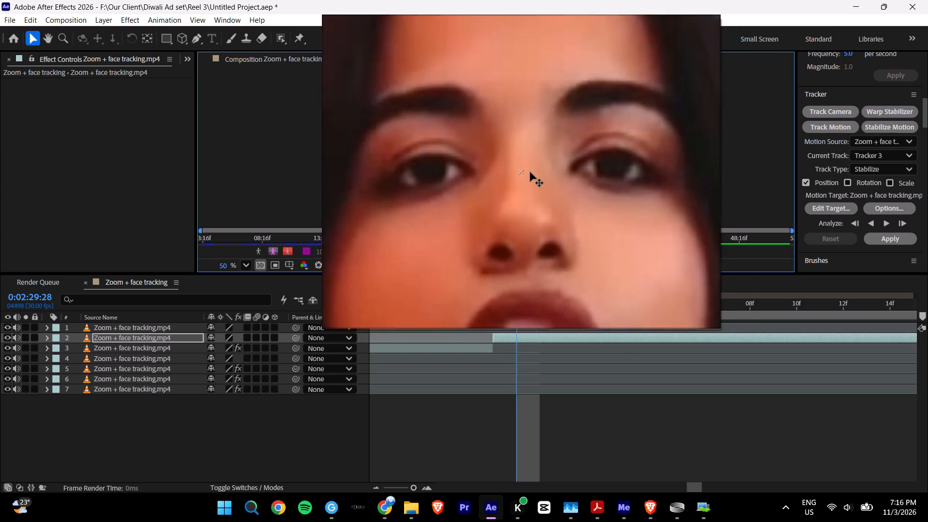
pyautogui.moveTo(530, 172); pyautogui.dragTo(529, 178)
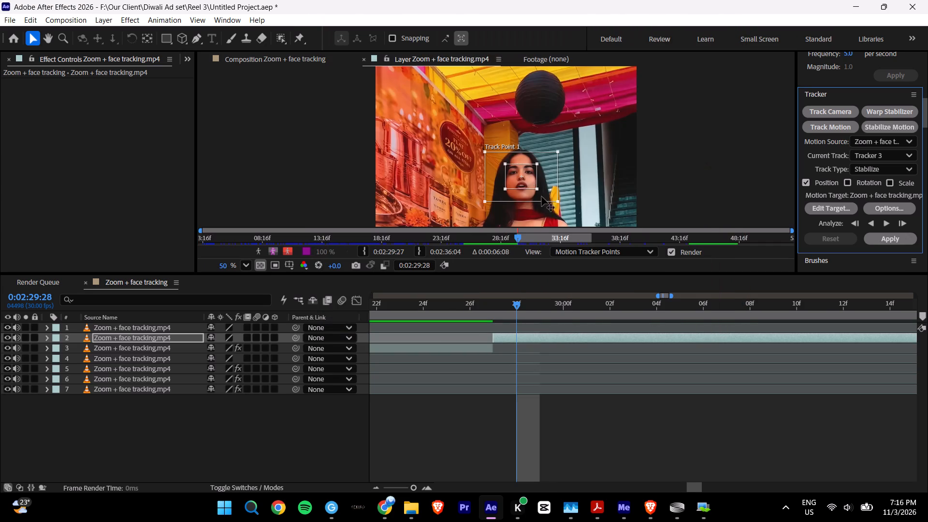
pyautogui.scroll(3, 522, 193)
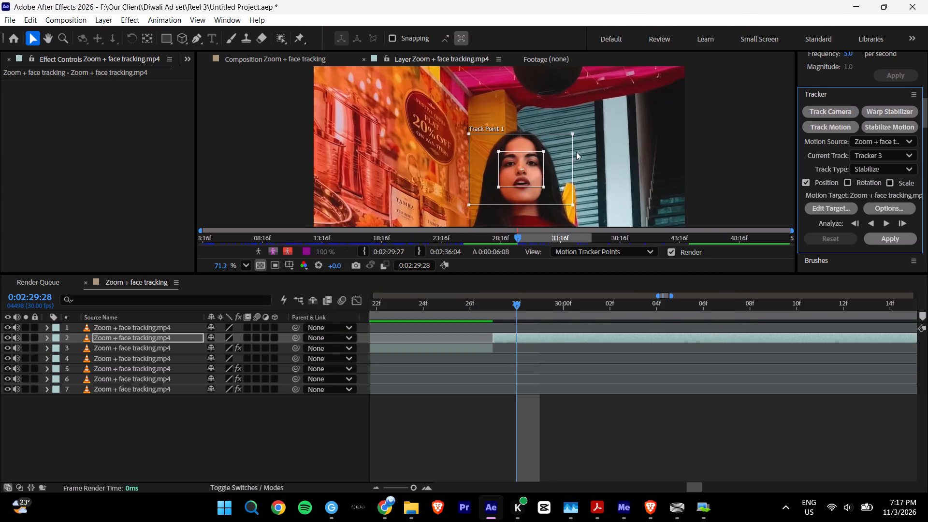
pyautogui.moveTo(571, 132); pyautogui.dragTo(580, 134)
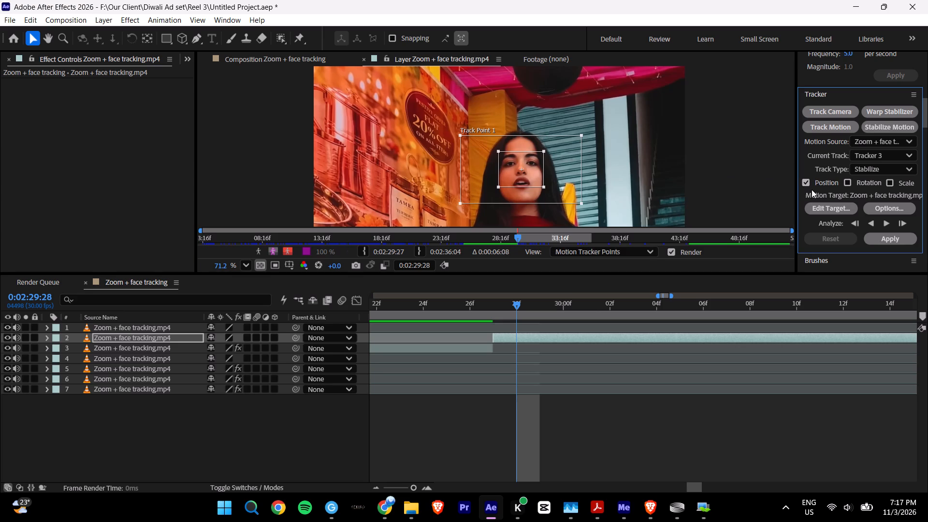
# Analyze the face track forward through layer 2's clip from 0:02:29:28.
pyautogui.click(888, 225)
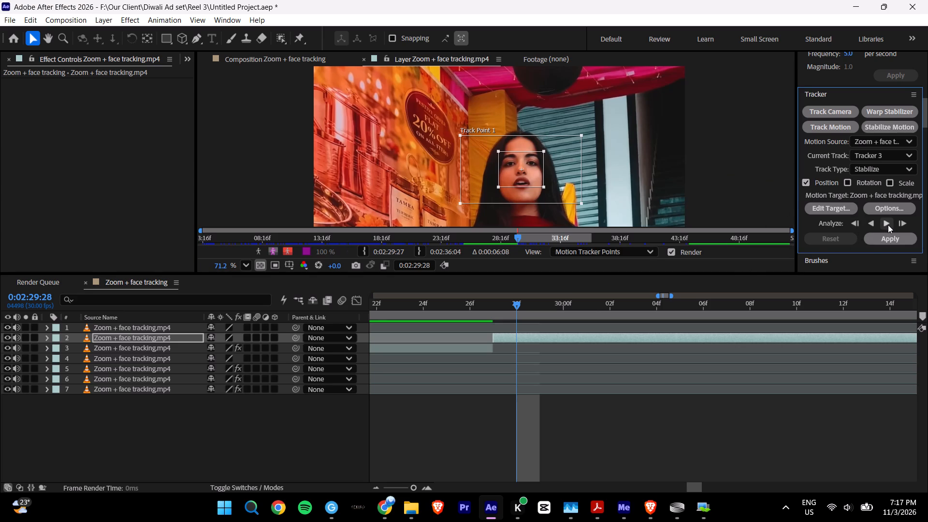
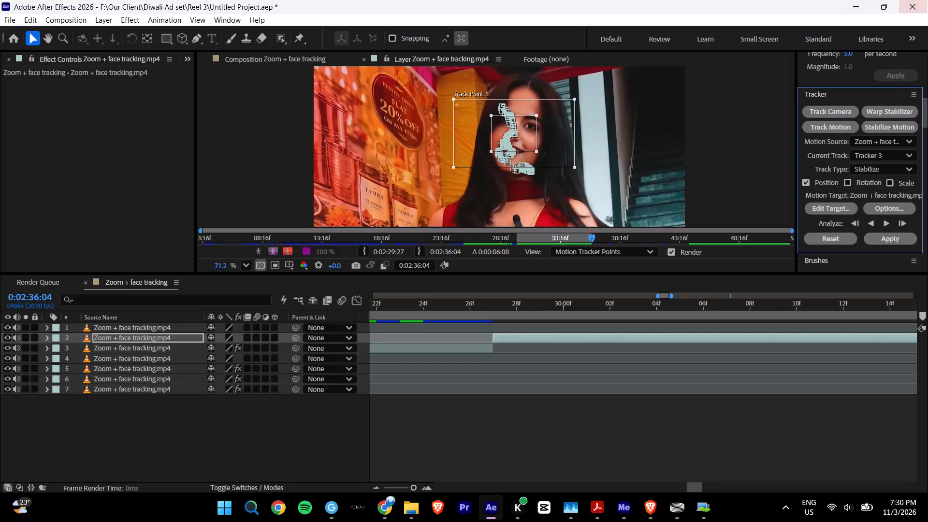
# Apply the analyzed face-stabilization track to layer 2's market clip and collapse the layer's properties.
pyautogui.click(886, 244)
pyautogui.click(474, 261)
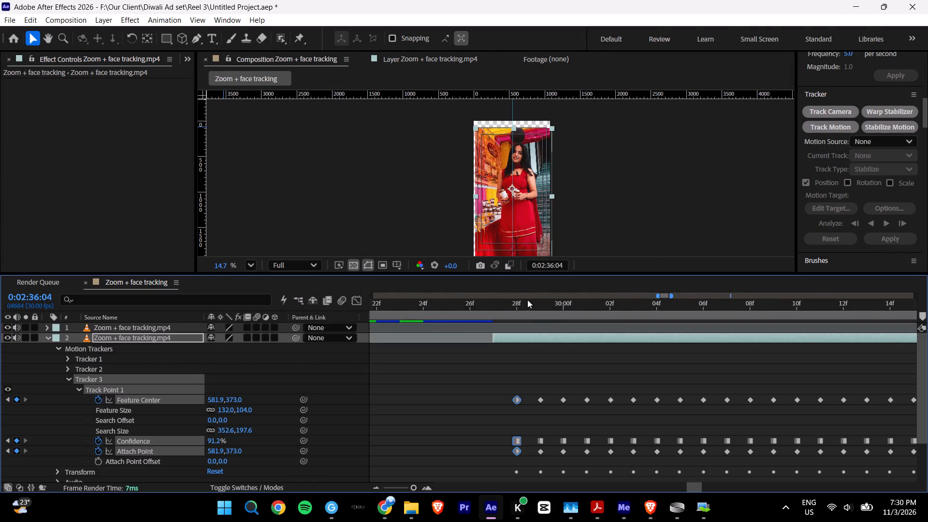
pyautogui.click(45, 338)
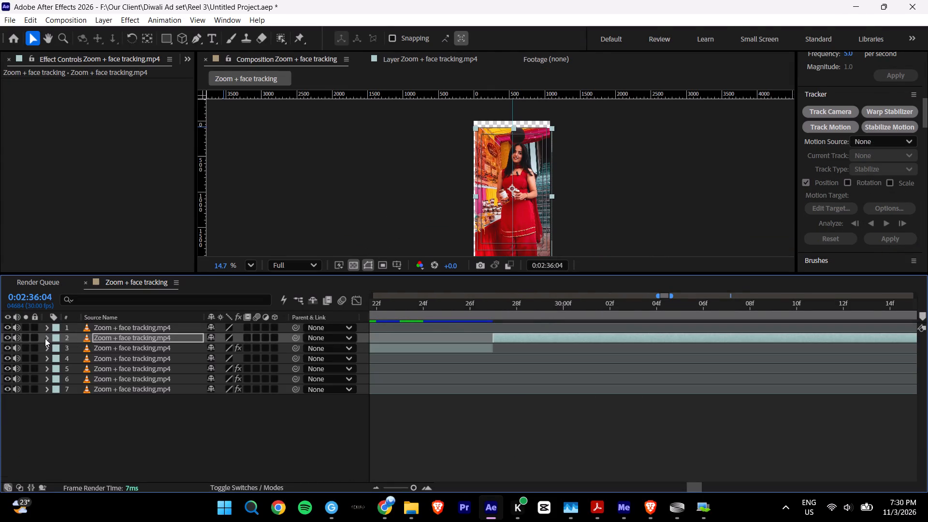
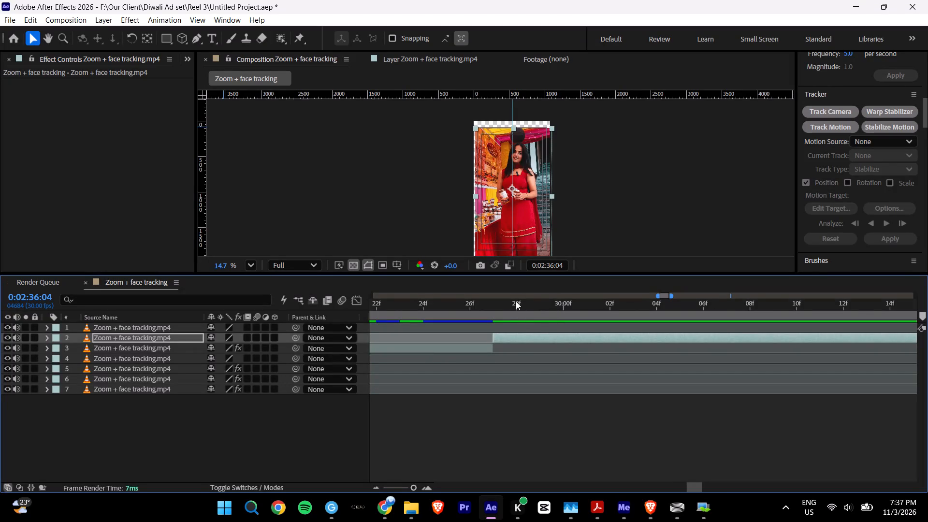
# Copy the Motion Tile and Transform effects from layer 3 onto layer 2's market clip.
pyautogui.doubleClick(379, 489)
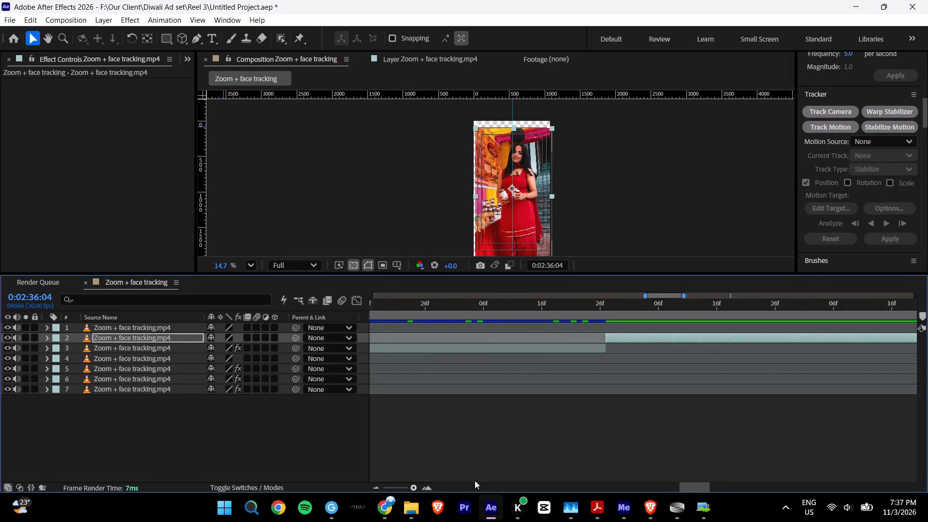
pyautogui.keyDown('shift'); pyautogui.scroll(-9, 493, 441); pyautogui.keyUp('shift')
pyautogui.tripleClick(374, 490)
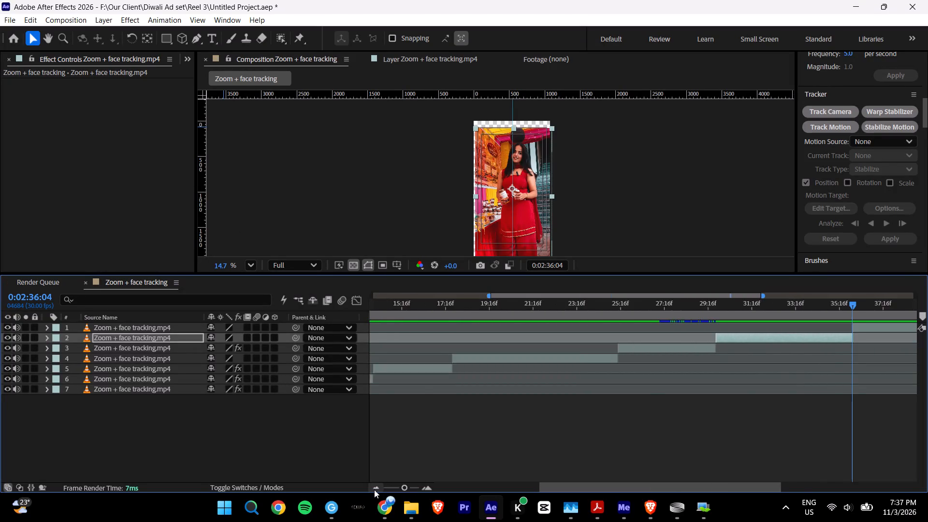
pyautogui.click(374, 490)
pyautogui.keyDown('shift'); pyautogui.scroll(-8, 572, 397); pyautogui.keyUp('shift')
pyautogui.moveTo(676, 305); pyautogui.dragTo(705, 308)
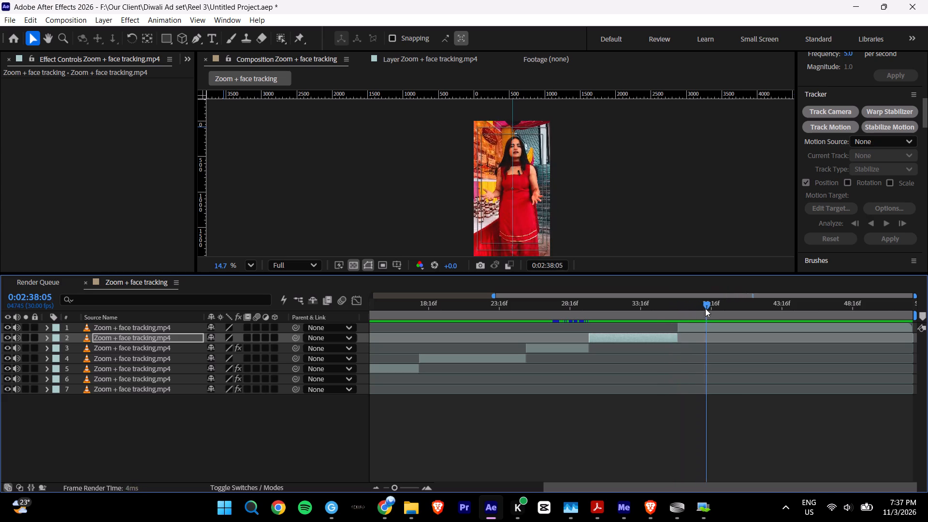
pyautogui.moveTo(705, 308); pyautogui.dragTo(663, 317)
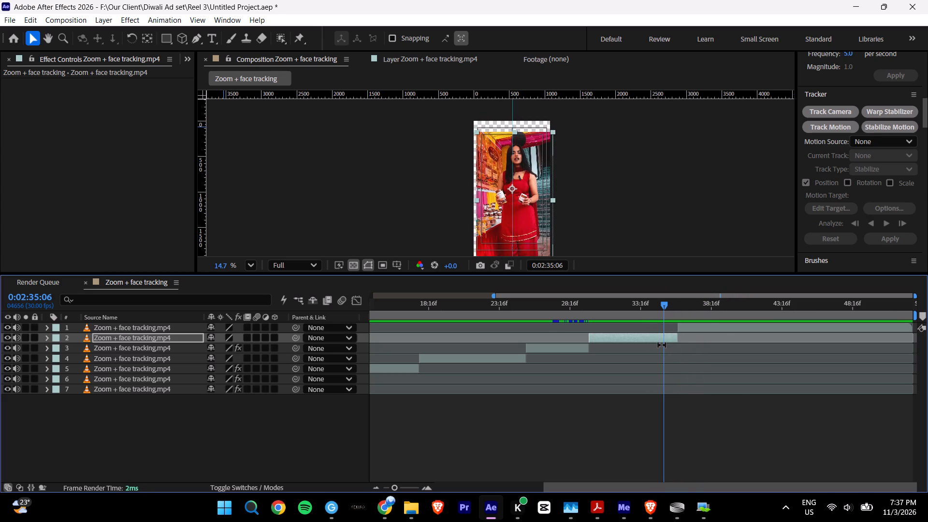
pyautogui.hotkey('ctrl', 'space')
pyautogui.click(500, 361)
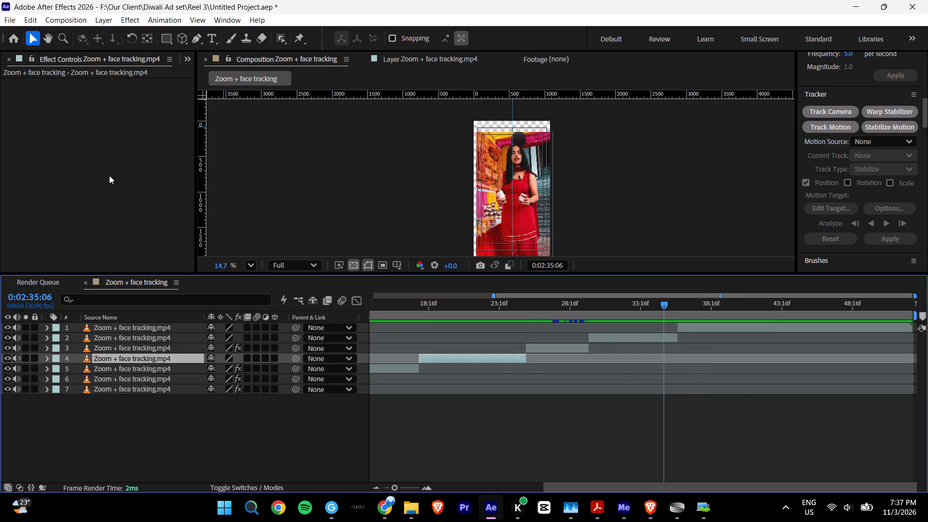
pyautogui.click(565, 347)
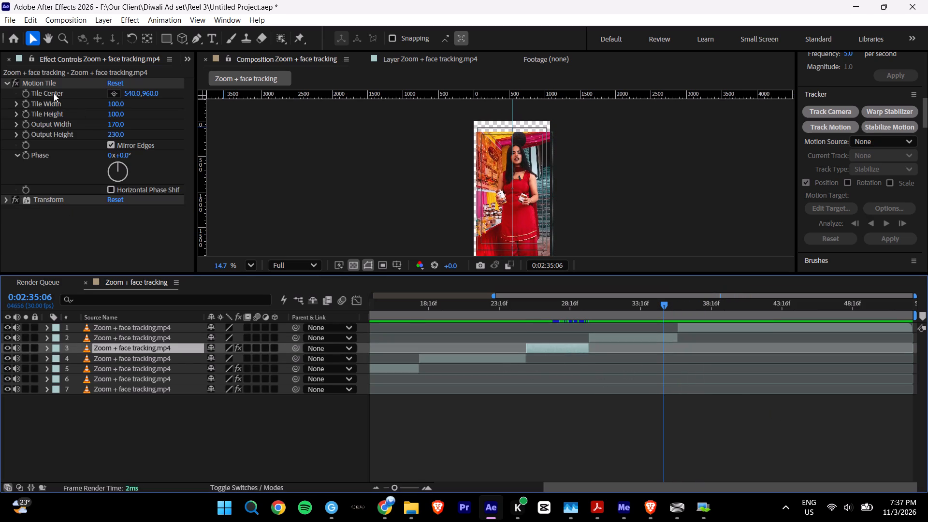
pyautogui.click(58, 86)
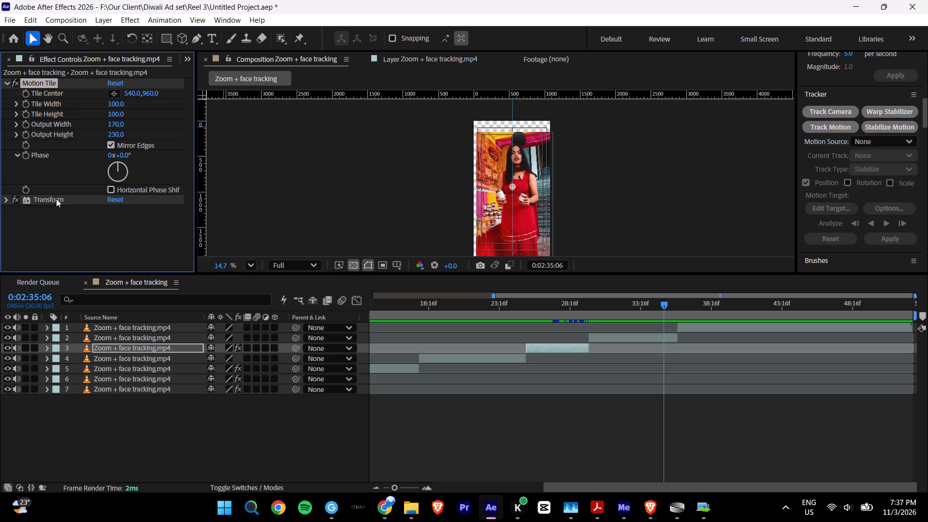
pyautogui.keyDown('ctrl'); pyautogui.click(57, 201); pyautogui.keyUp('ctrl')
pyautogui.hotkey('ctrl', 'c')
pyautogui.click(633, 335)
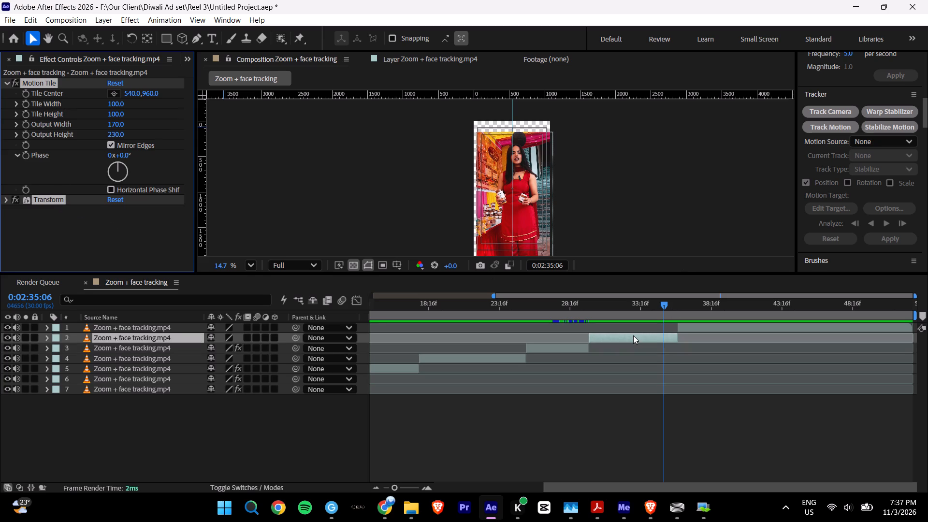
pyautogui.hotkey('ctrl', 'v')
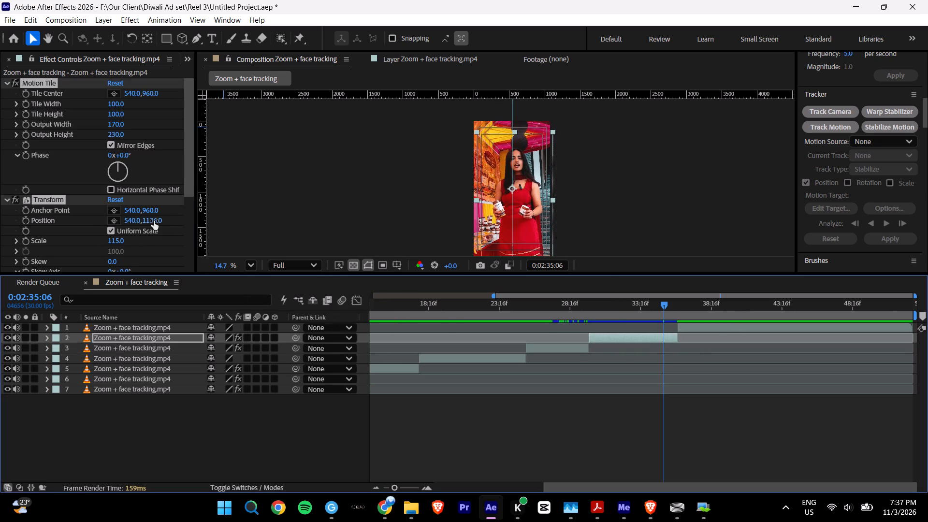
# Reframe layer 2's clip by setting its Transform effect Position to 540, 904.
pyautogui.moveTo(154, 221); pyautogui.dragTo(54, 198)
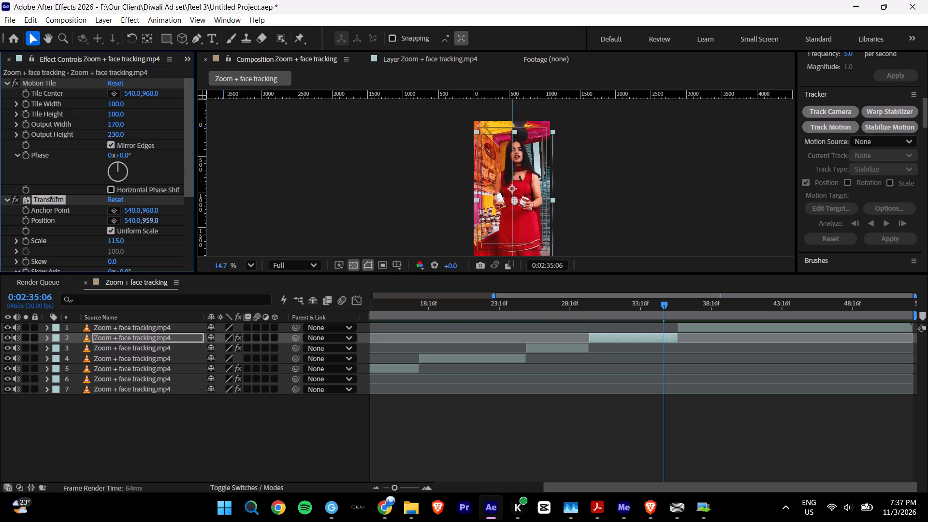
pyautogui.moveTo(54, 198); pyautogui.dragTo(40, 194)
# Preview layer 2's clip from 0:02:30:00, switching the composition preview resolution to Quarter.
pyautogui.click(591, 303)
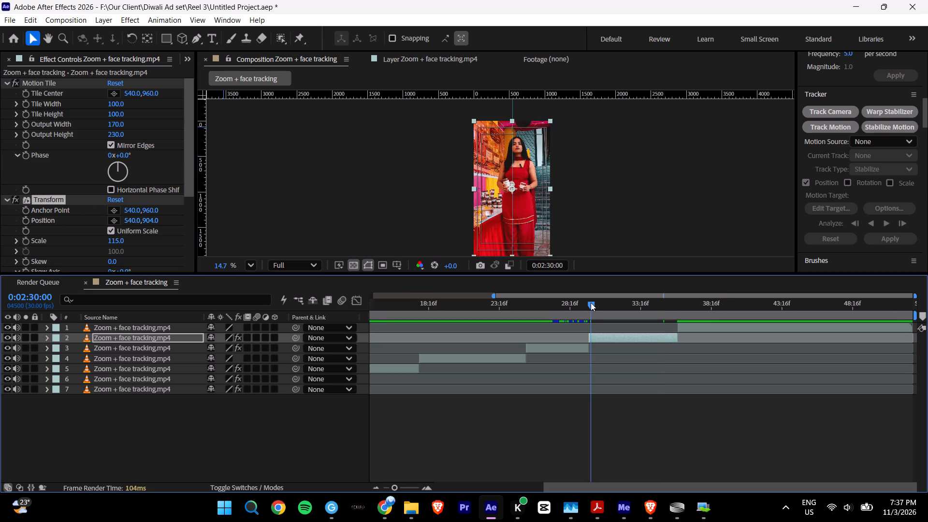
pyautogui.press('space')
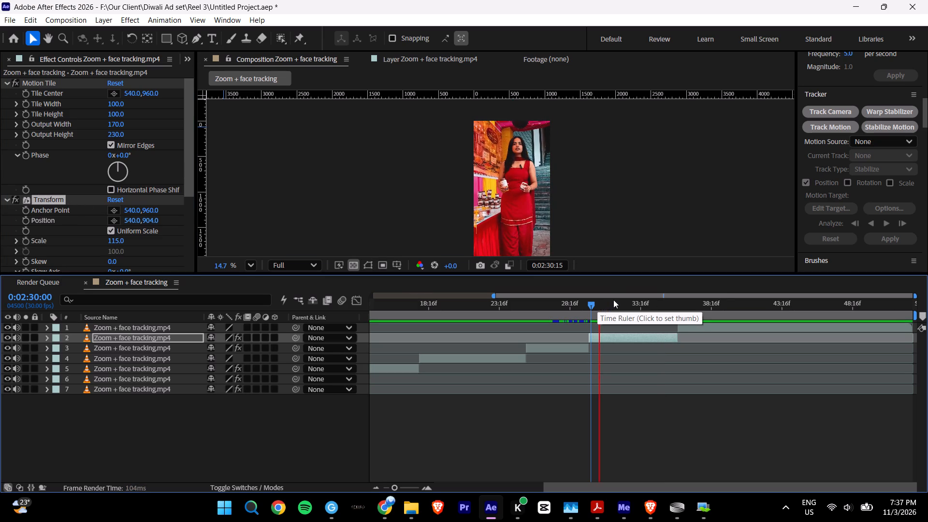
pyautogui.click(305, 269)
pyautogui.click(295, 347)
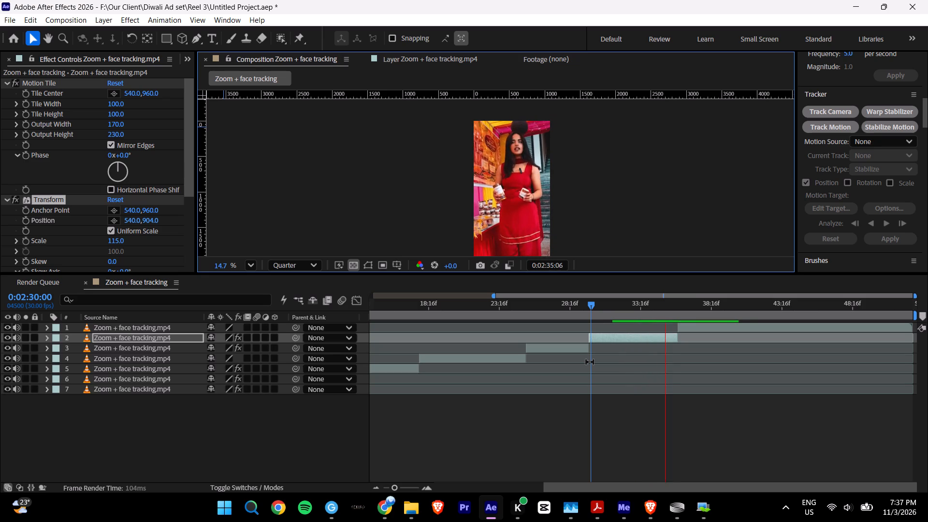
pyautogui.press('space')
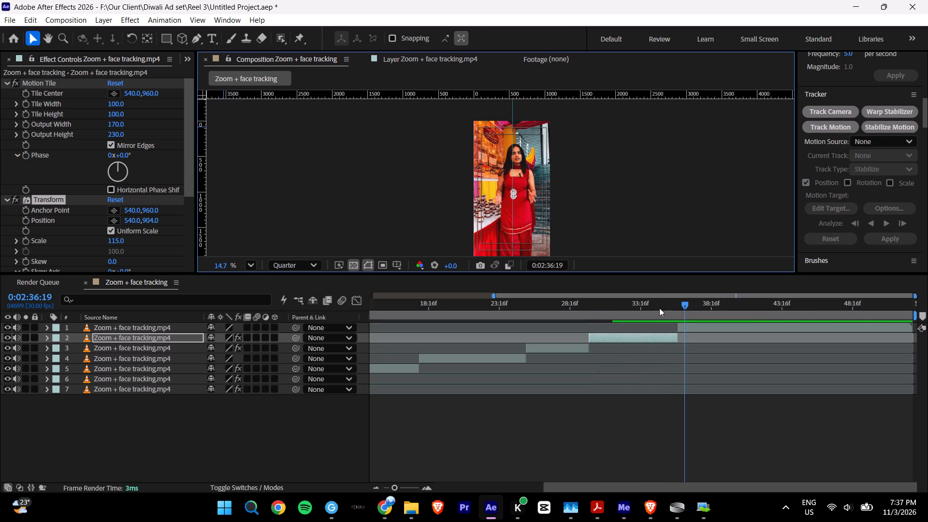
# At 0:02:34:19, set layer 2's Transform effect Position to 531, 924 and save the project.
pyautogui.moveTo(656, 304); pyautogui.dragTo(656, 309)
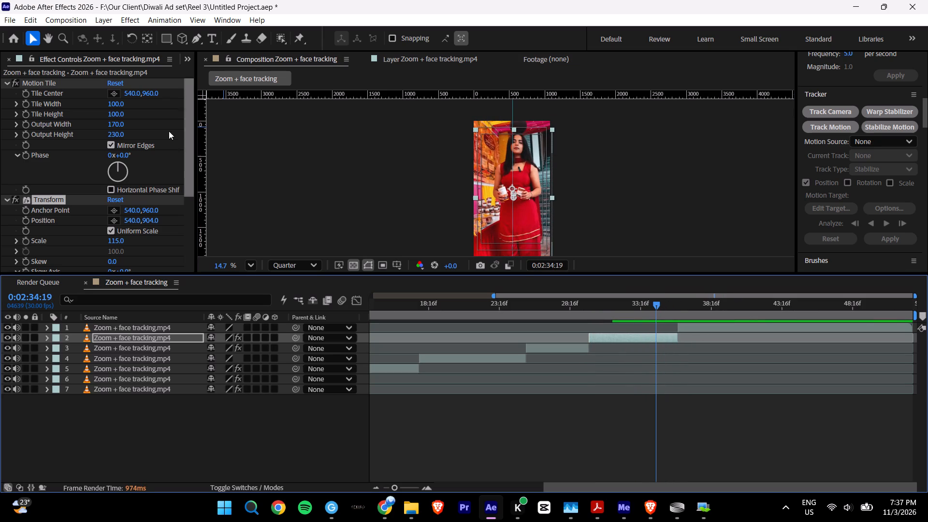
pyautogui.moveTo(154, 219); pyautogui.dragTo(164, 220)
pyautogui.moveTo(130, 222); pyautogui.dragTo(124, 222)
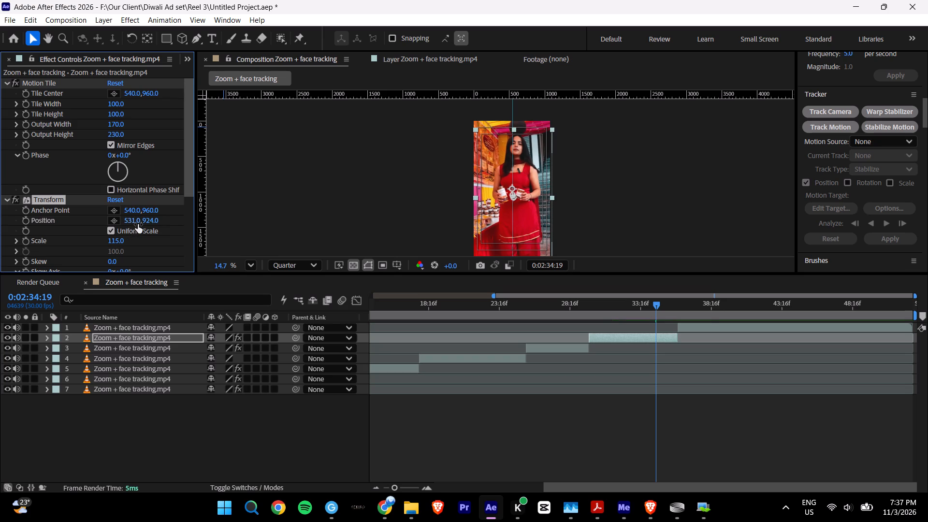
pyautogui.hotkey('ctrl', 's')
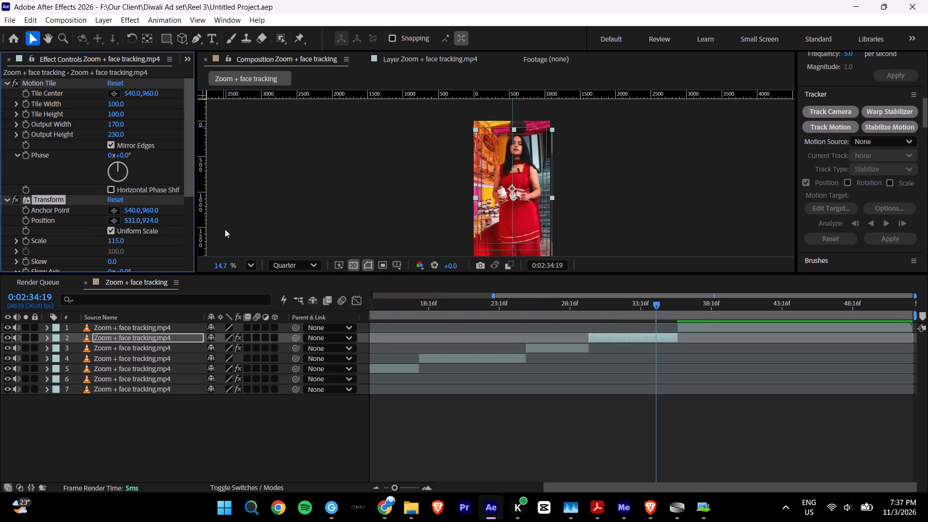
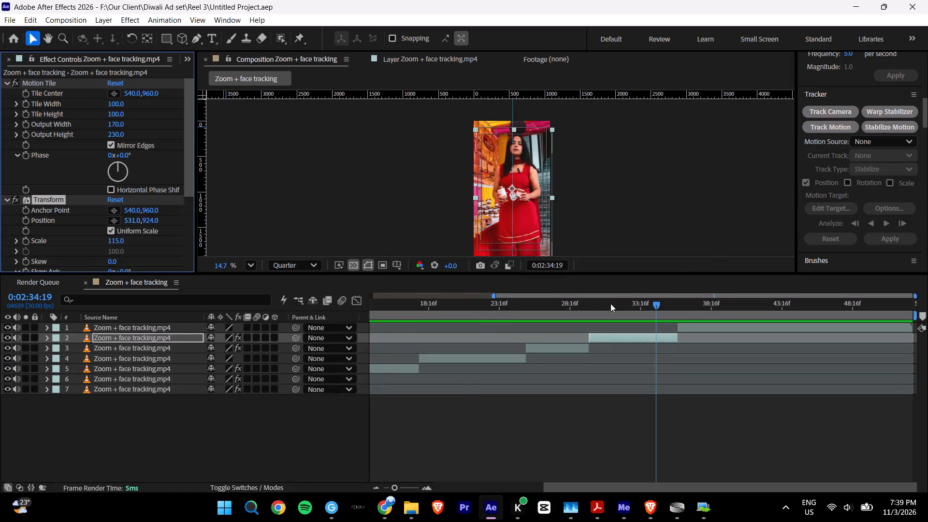
# Scrub through the market clip and the following clip, and return to 0:02:03:16 to review the edited sequence.
pyautogui.moveTo(607, 307); pyautogui.dragTo(642, 324)
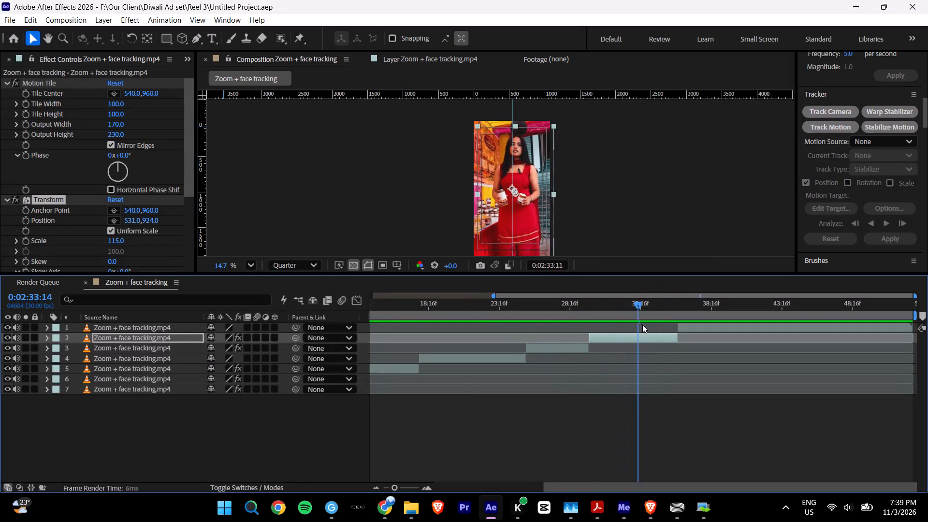
pyautogui.moveTo(642, 324); pyautogui.dragTo(748, 333)
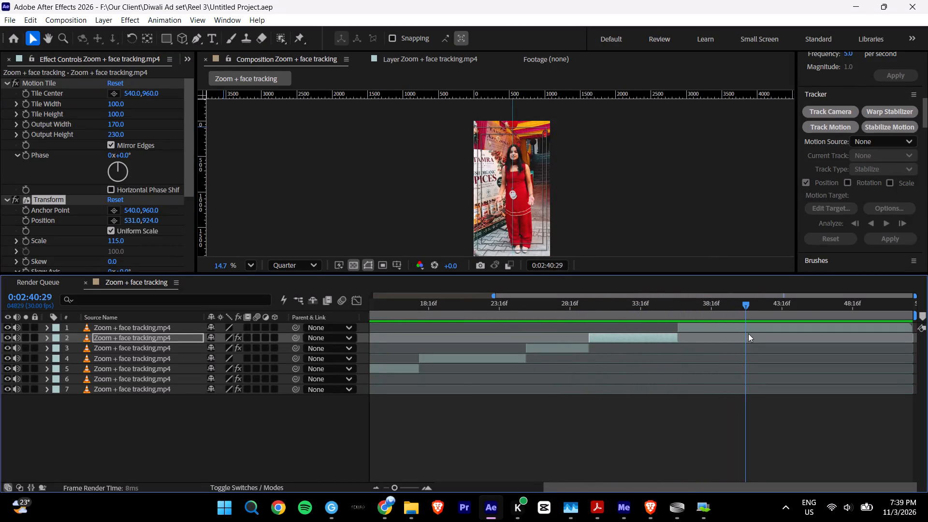
pyautogui.moveTo(748, 333); pyautogui.dragTo(783, 341)
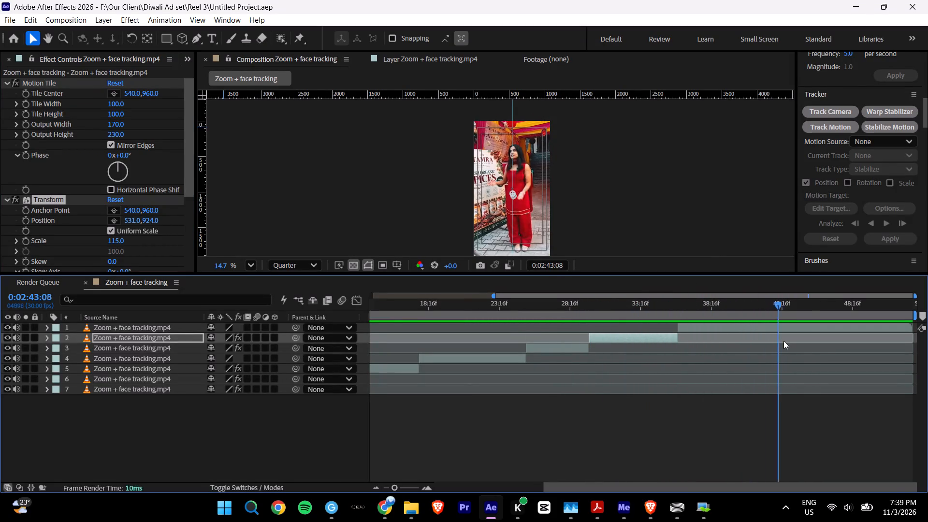
pyautogui.moveTo(783, 341); pyautogui.dragTo(783, 340)
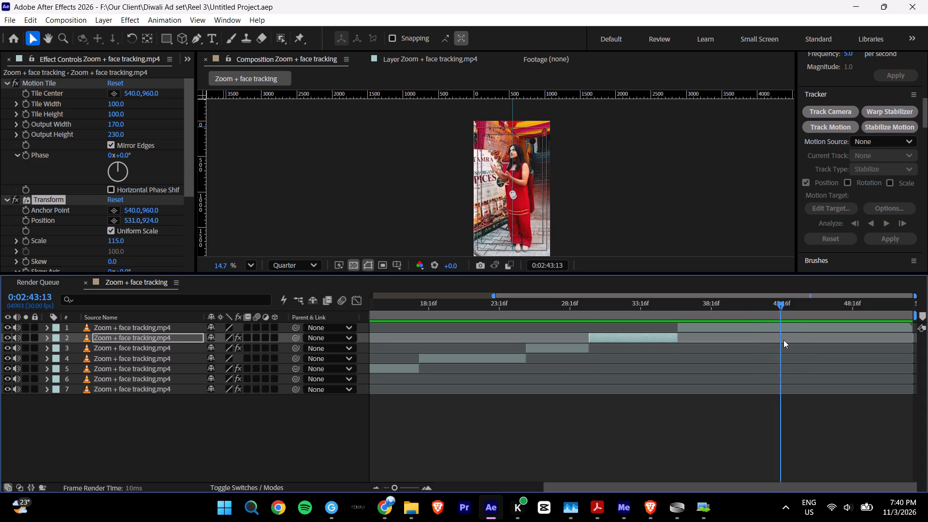
pyautogui.moveTo(783, 340); pyautogui.dragTo(757, 335)
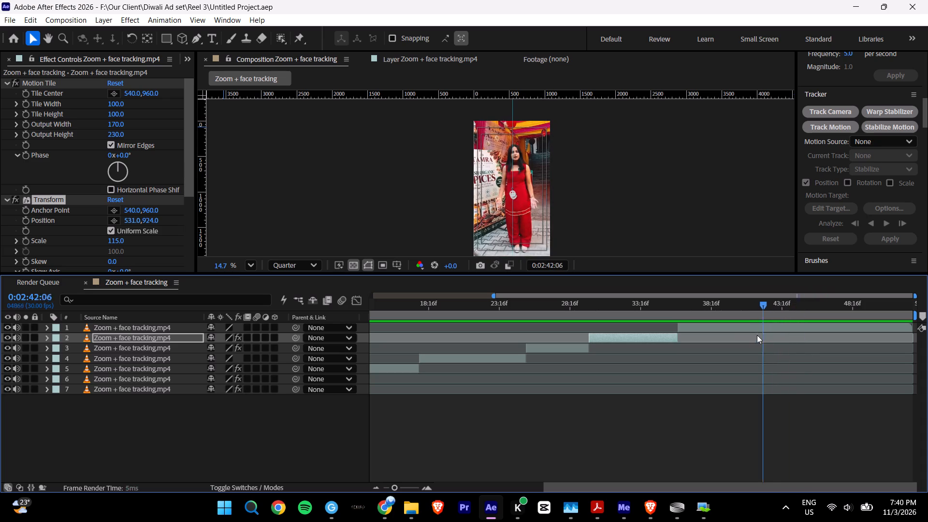
pyautogui.moveTo(757, 335); pyautogui.dragTo(257, 384)
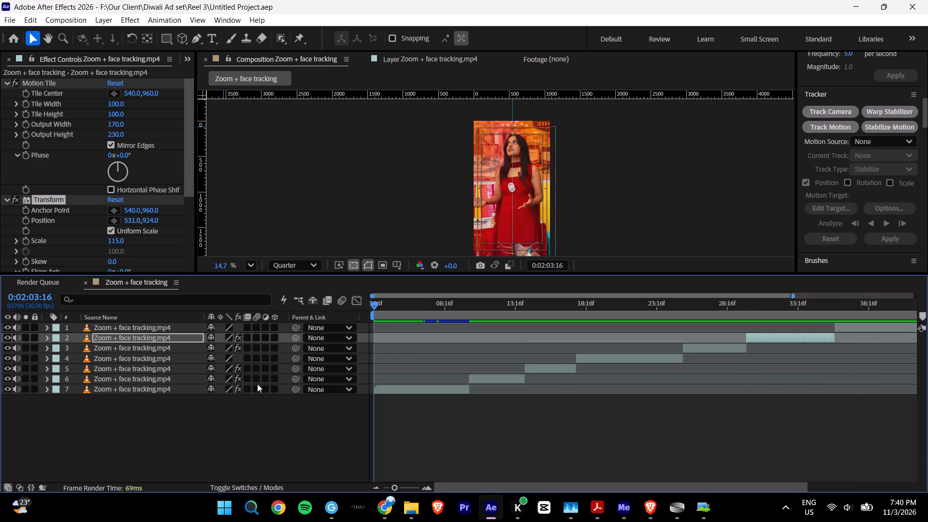
pyautogui.moveTo(257, 384); pyautogui.dragTo(257, 384)
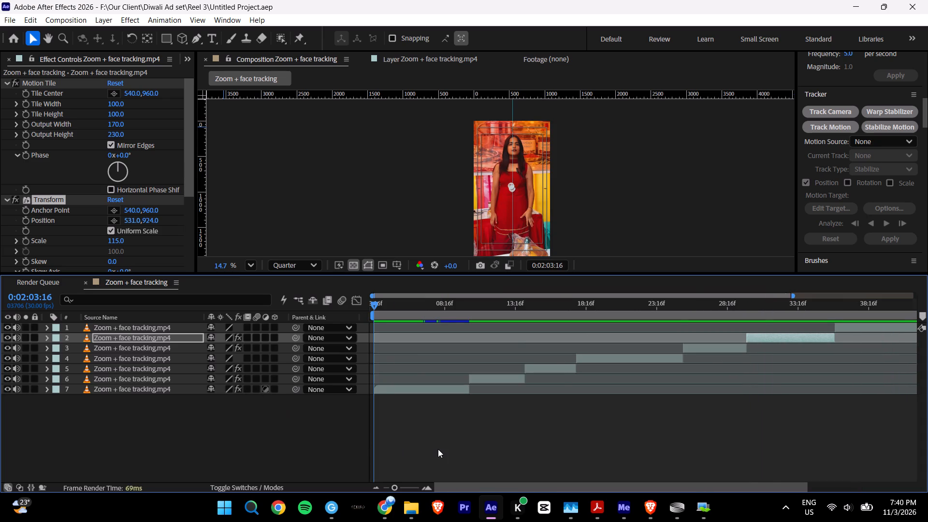
# Add the Zoom + face tracking composition to the render queue.
pyautogui.hotkey('ctrl', 'm')
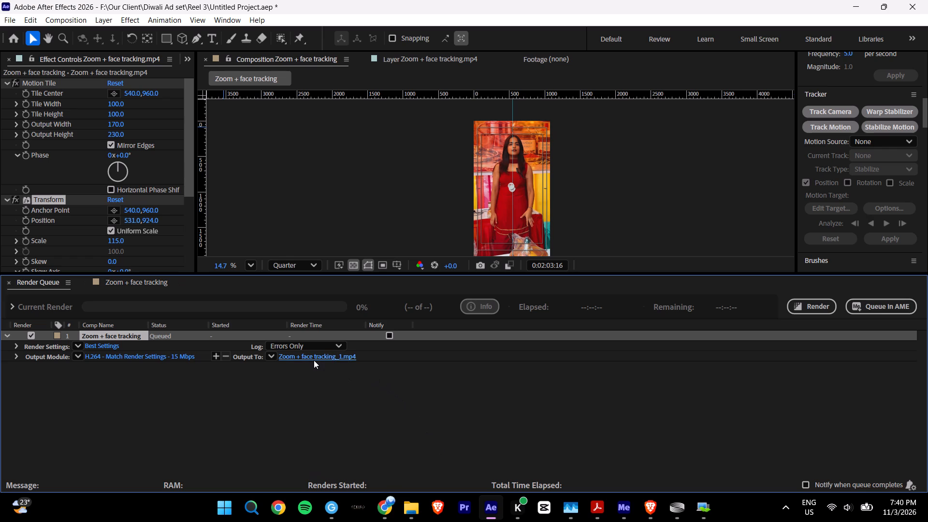
# Return to the Zoom + face tracking timeline and preview the edited clips from 0:02:03:16.
pyautogui.click(128, 286)
pyautogui.press('space')
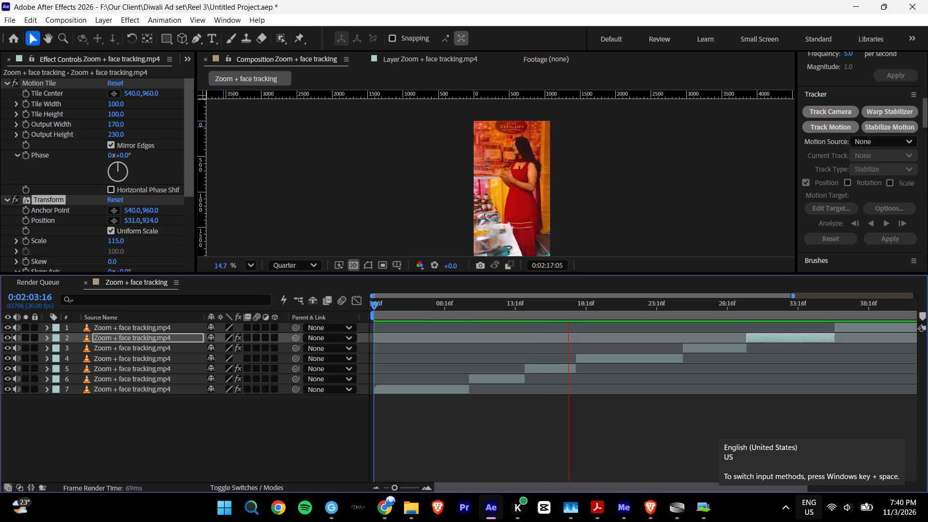
pyautogui.press('space')
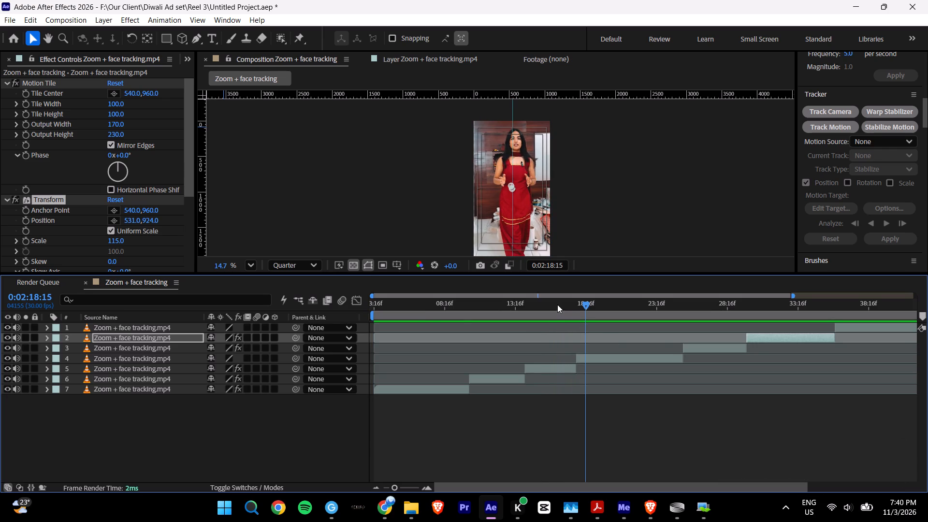
# Start Position and Scale keyframes on layer 5's Transform effect at 0:02:17:02, near the end of its clip.
pyautogui.moveTo(557, 304); pyautogui.dragTo(551, 302)
pyautogui.press('space')
pyautogui.press('space')
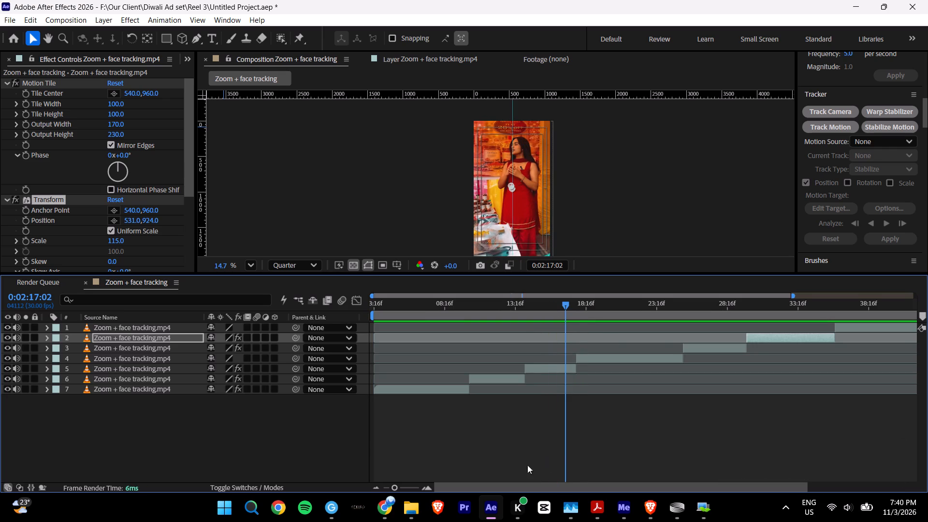
pyautogui.click(426, 484)
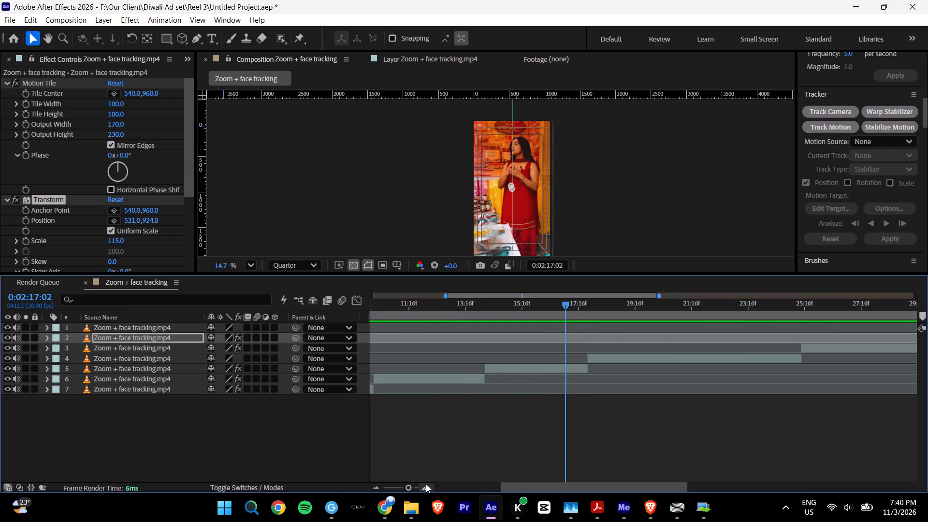
pyautogui.click(522, 368)
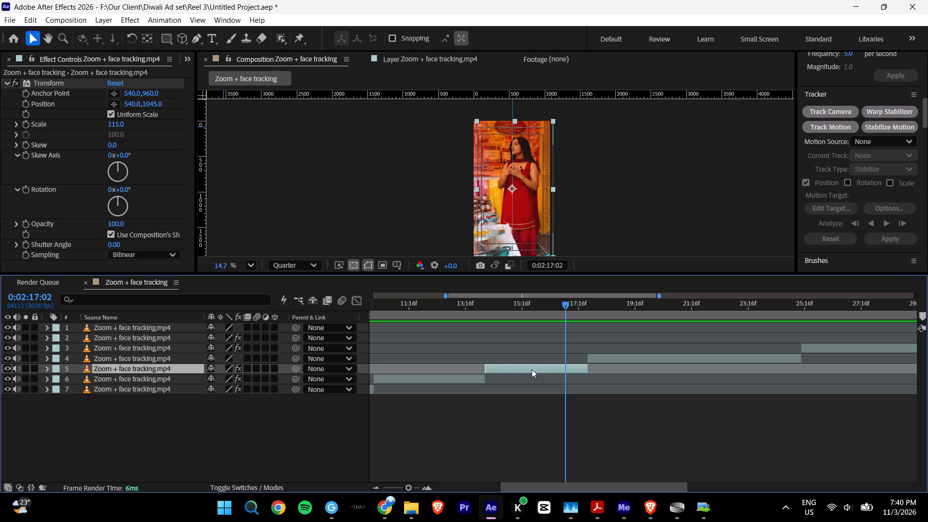
pyautogui.click(23, 122)
pyautogui.click(23, 105)
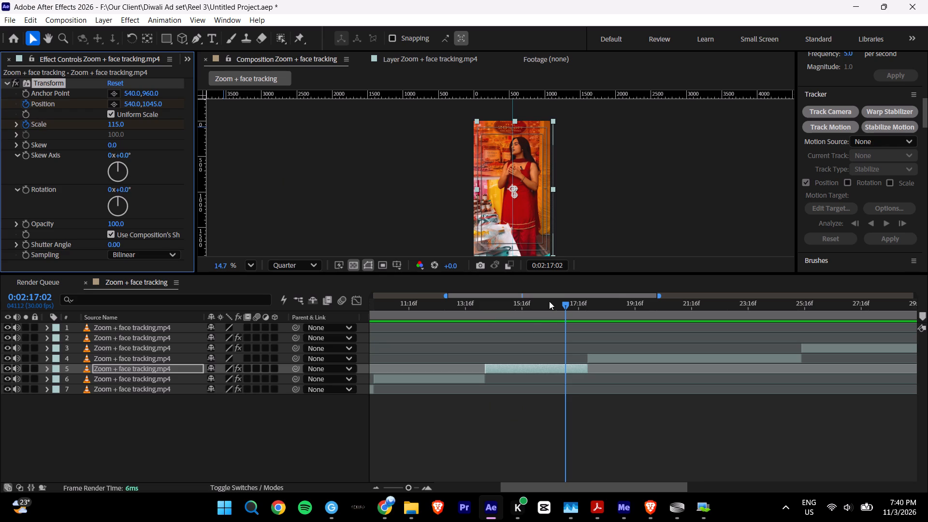
# At 0:02:17:25, keyframe layer 5's Transform effect at Scale 142 and Position 386, 1170 for a zoom-in.
pyautogui.keyDown('shift'); pyautogui.moveTo(566, 306); pyautogui.dragTo(580, 306); pyautogui.keyUp('shift')
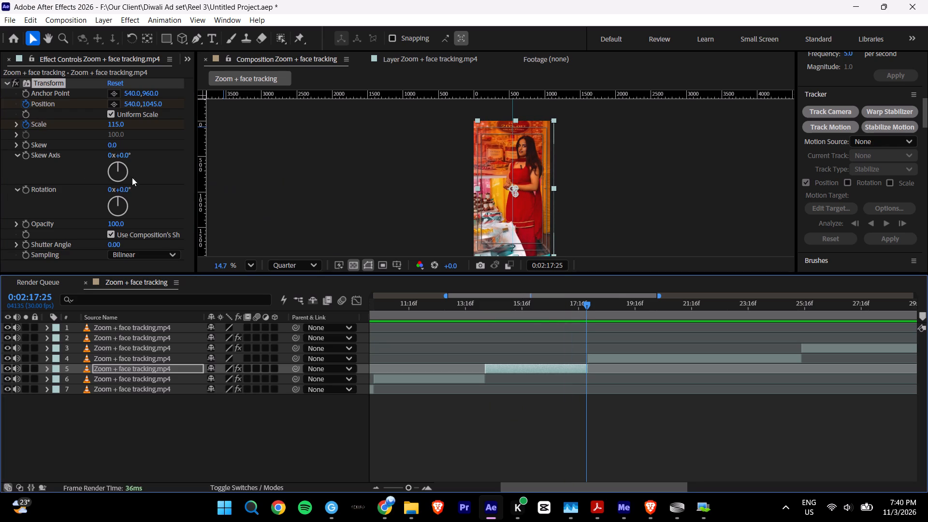
pyautogui.moveTo(111, 125); pyautogui.dragTo(124, 127)
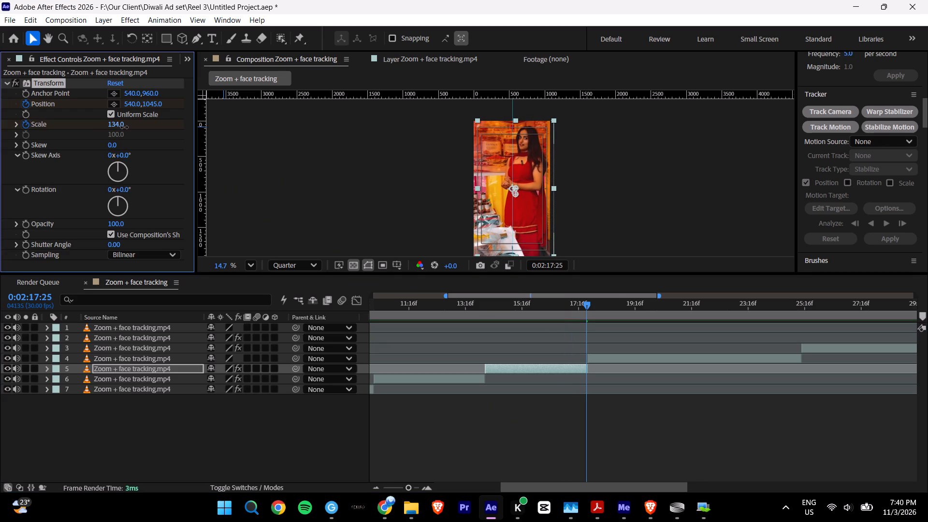
pyautogui.moveTo(124, 127); pyautogui.dragTo(124, 128)
pyautogui.moveTo(130, 105); pyautogui.dragTo(98, 111)
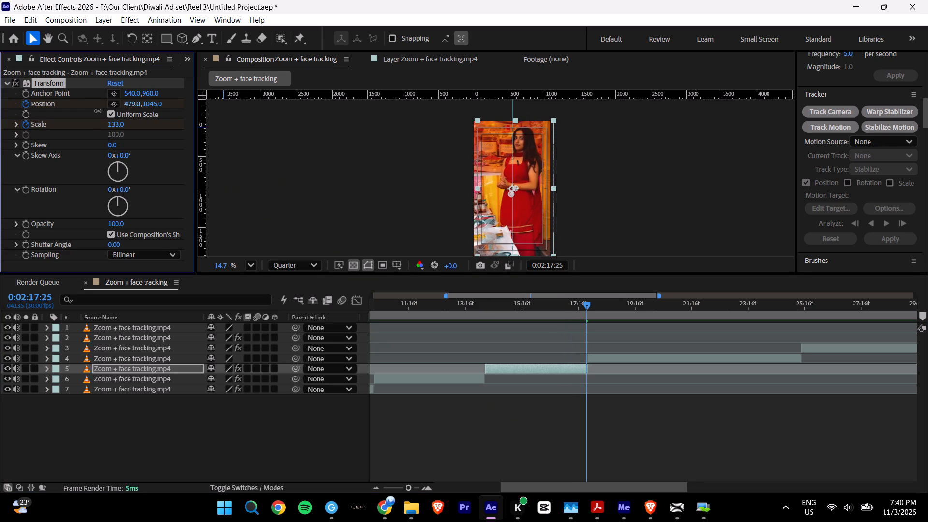
pyautogui.moveTo(98, 111); pyautogui.dragTo(55, 125)
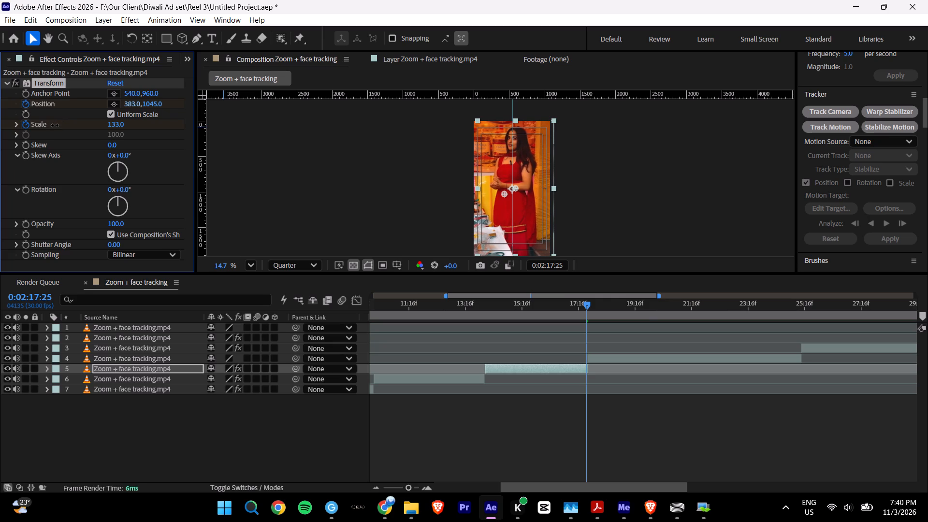
pyautogui.moveTo(55, 125); pyautogui.dragTo(58, 126)
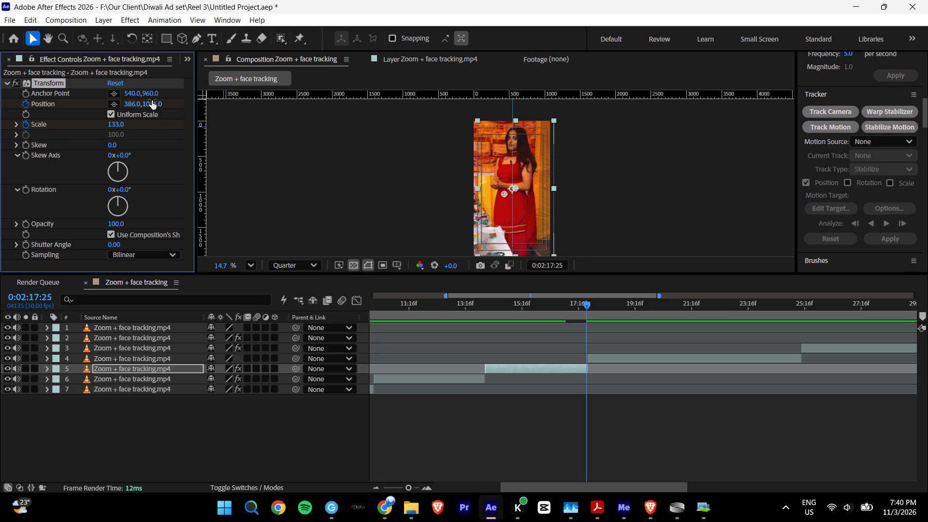
pyautogui.moveTo(152, 101); pyautogui.dragTo(190, 105)
pyautogui.moveTo(117, 127); pyautogui.dragTo(123, 127)
pyautogui.moveTo(149, 106); pyautogui.dragTo(187, 96)
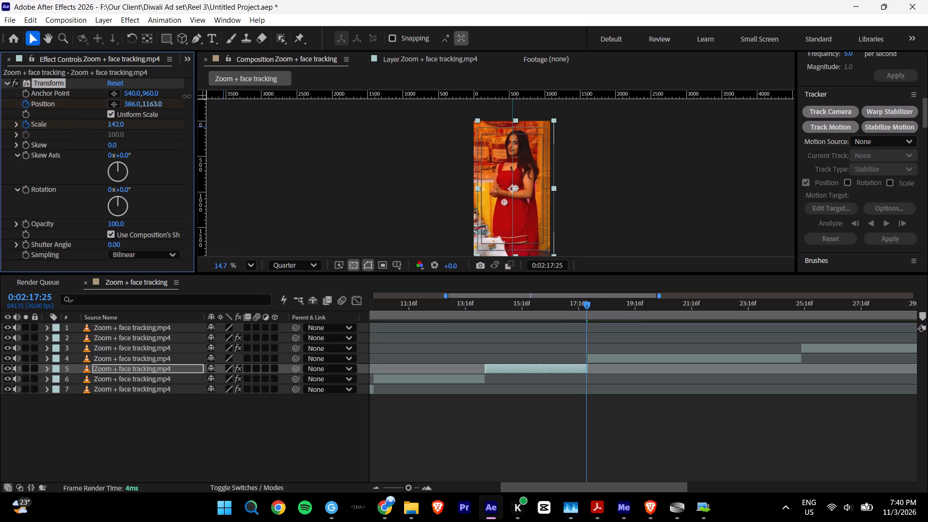
pyautogui.moveTo(187, 96); pyautogui.dragTo(194, 93)
# Enable motion blur on layer 5 and ease its Transform effect's Position and Scale keyframes with the Flow curve 0.66, 0.00, 0.34, 1.00.
pyautogui.press('u')
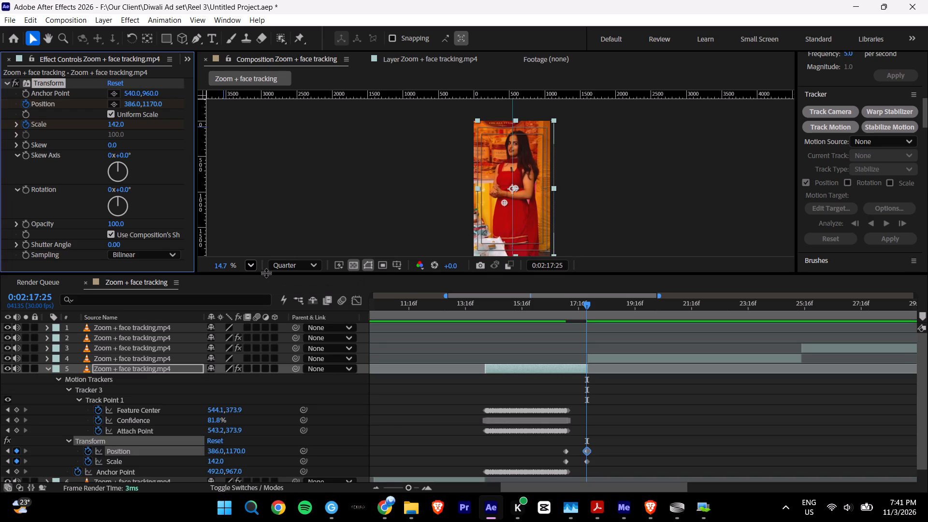
pyautogui.scroll(-2, 681, 378)
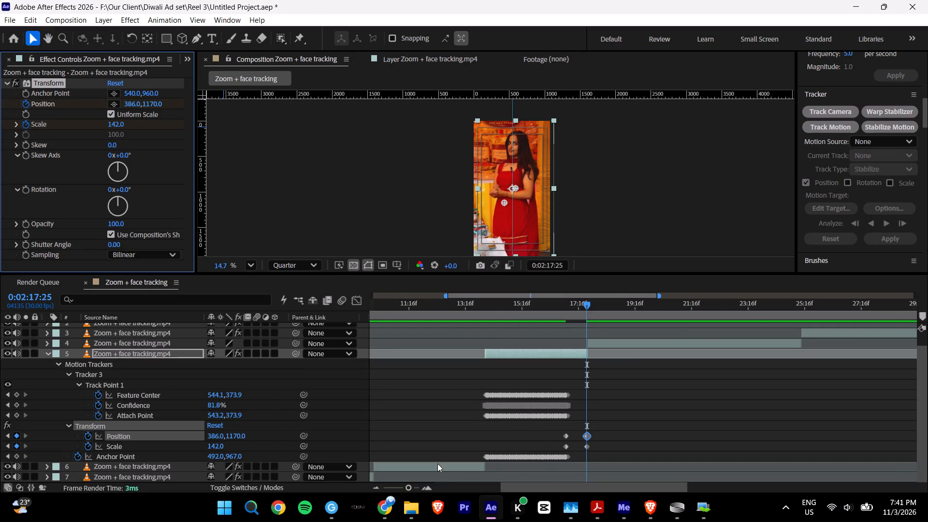
pyautogui.click(428, 488)
pyautogui.click(428, 488)
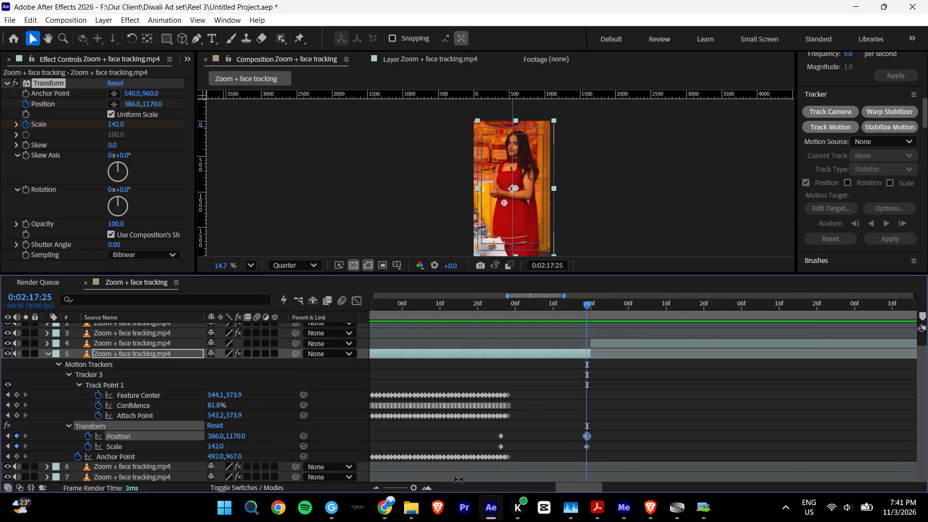
pyautogui.scroll(-1, 573, 400)
pyautogui.moveTo(632, 425); pyautogui.dragTo(488, 442)
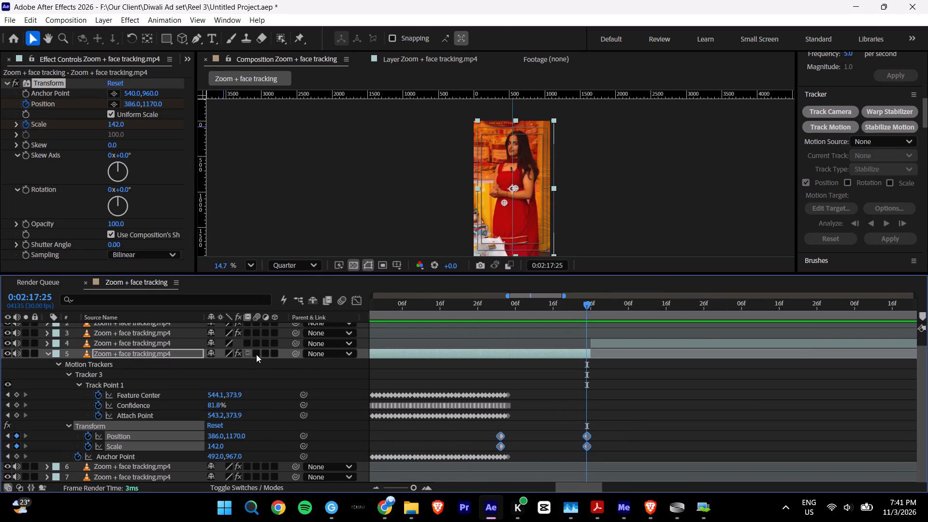
pyautogui.click(257, 354)
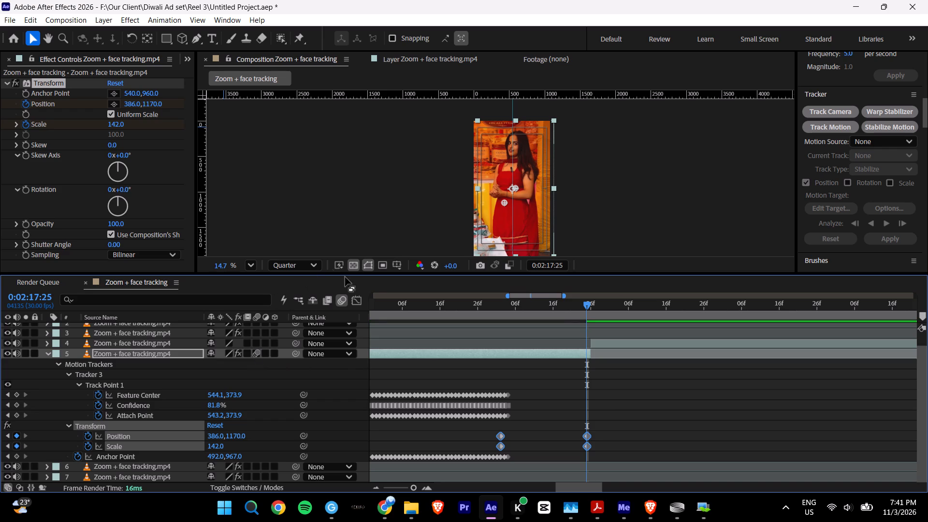
pyautogui.click(192, 58)
pyautogui.click(214, 111)
pyautogui.click(148, 195)
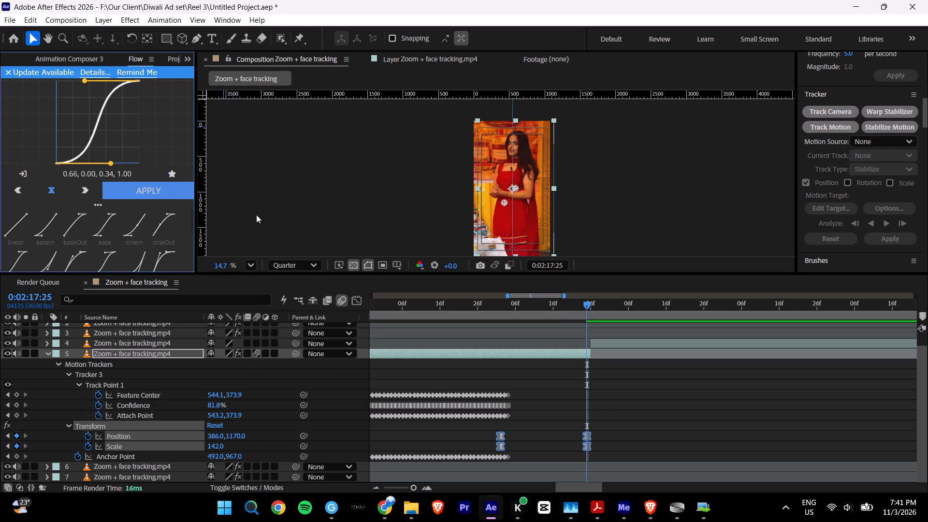
# Preview layer 5's eased zoom-in from 0:02:16:26.
pyautogui.click(476, 307)
pyautogui.press('space')
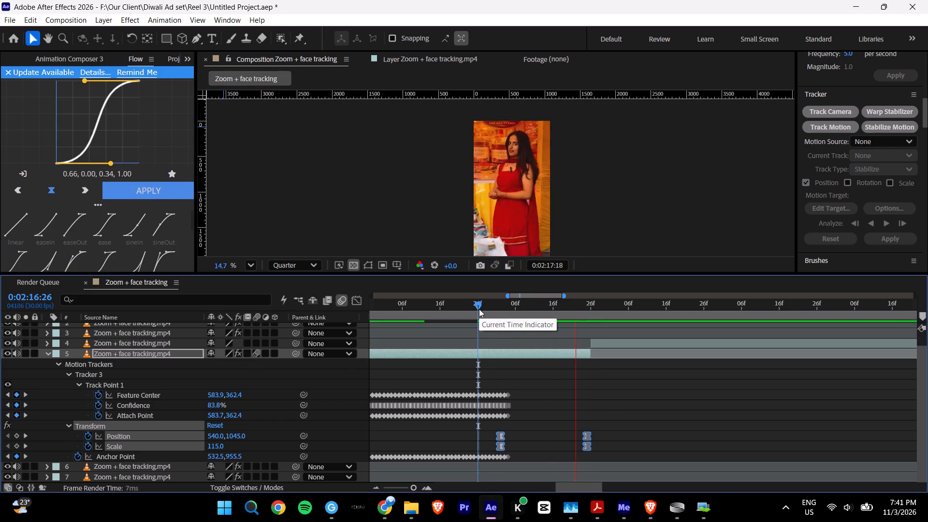
# Shift the cut between layers 5 and 4 to 0:02:17:28 by extending layer 5 and delaying layer 4's start.
pyautogui.moveTo(482, 309); pyautogui.dragTo(588, 307)
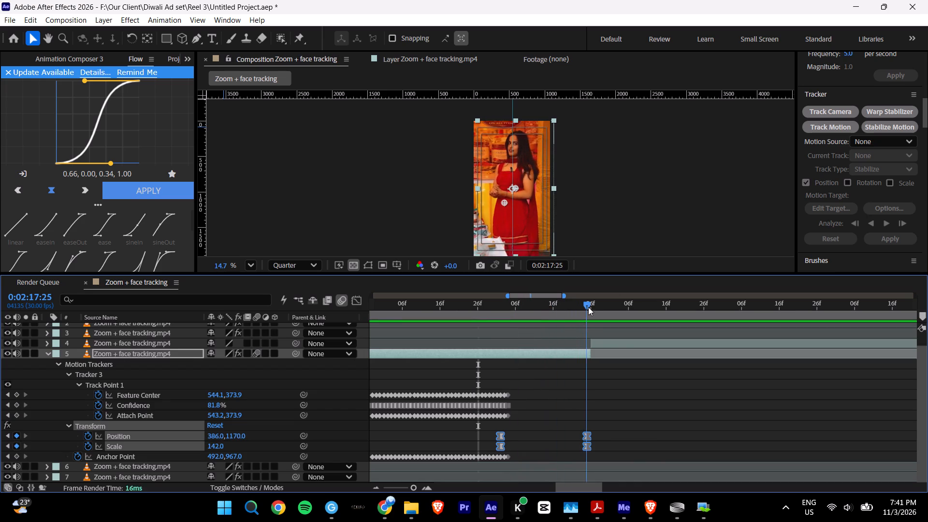
pyautogui.moveTo(588, 307); pyautogui.dragTo(592, 308)
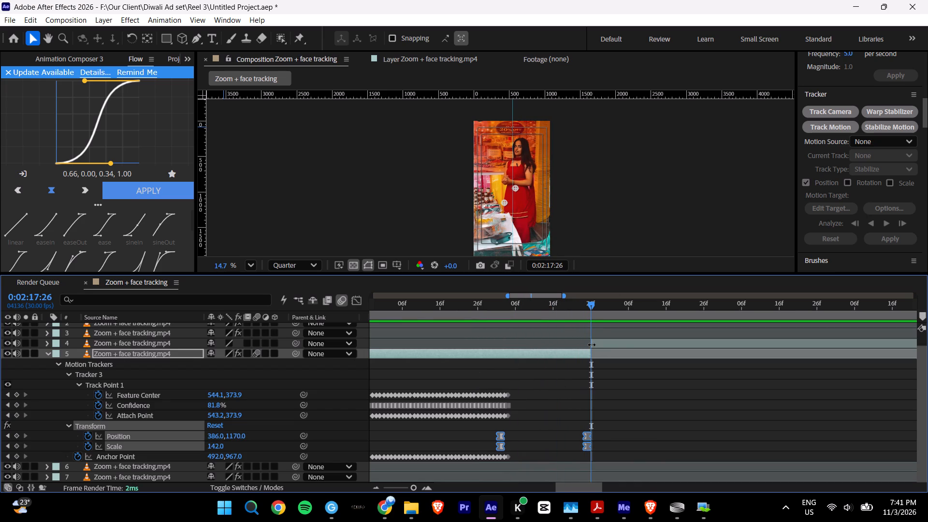
pyautogui.moveTo(592, 345); pyautogui.dragTo(598, 345)
pyautogui.moveTo(591, 352); pyautogui.dragTo(597, 352)
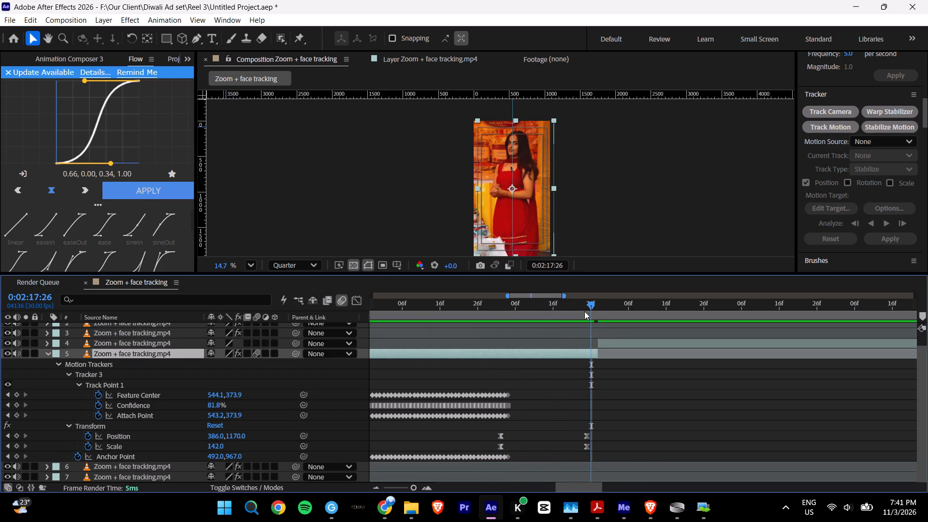
# Move layer 5's ending Transform effect Position and Scale keyframes to 0:02:17:28, in line with the cut.
pyautogui.moveTo(591, 307); pyautogui.dragTo(598, 309)
pyautogui.moveTo(602, 402); pyautogui.dragTo(582, 445)
pyautogui.moveTo(588, 443); pyautogui.dragTo(593, 442)
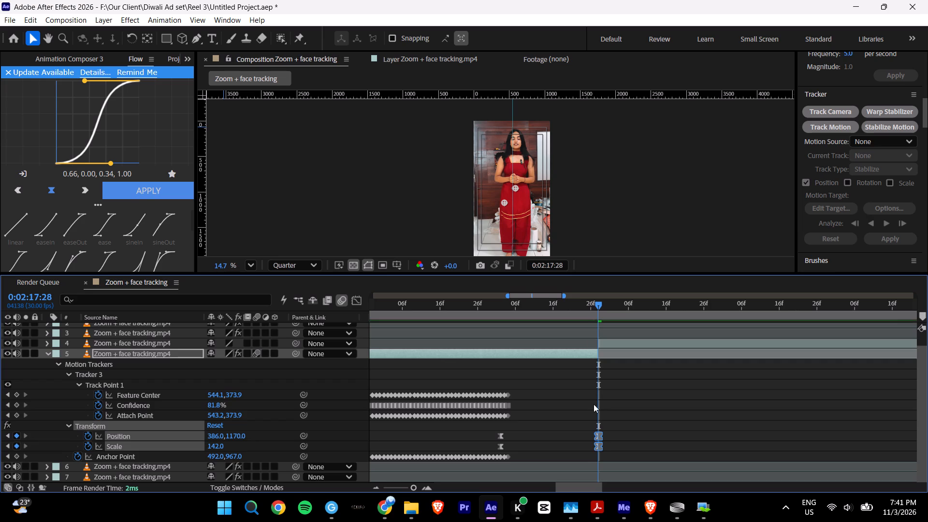
# Move layer 5's ending Transform effect Position and Scale keyframes earlier to 0:02:17:26.
pyautogui.click(580, 300)
pyautogui.moveTo(581, 302); pyautogui.dragTo(596, 305)
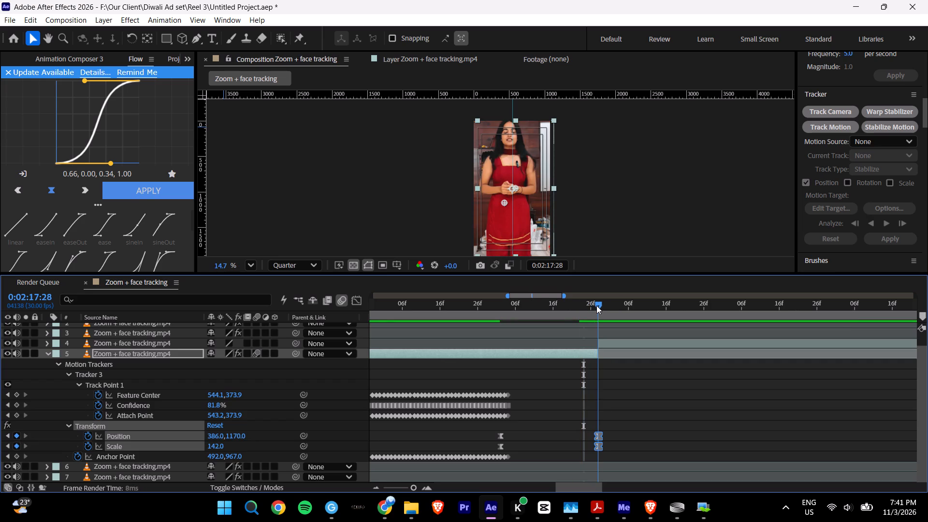
pyautogui.moveTo(596, 305); pyautogui.dragTo(592, 306)
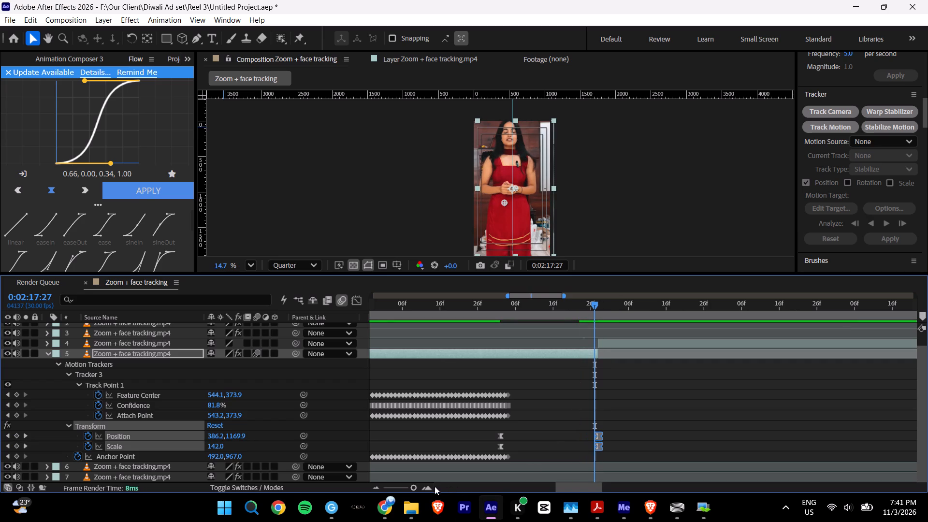
pyautogui.tripleClick(426, 488)
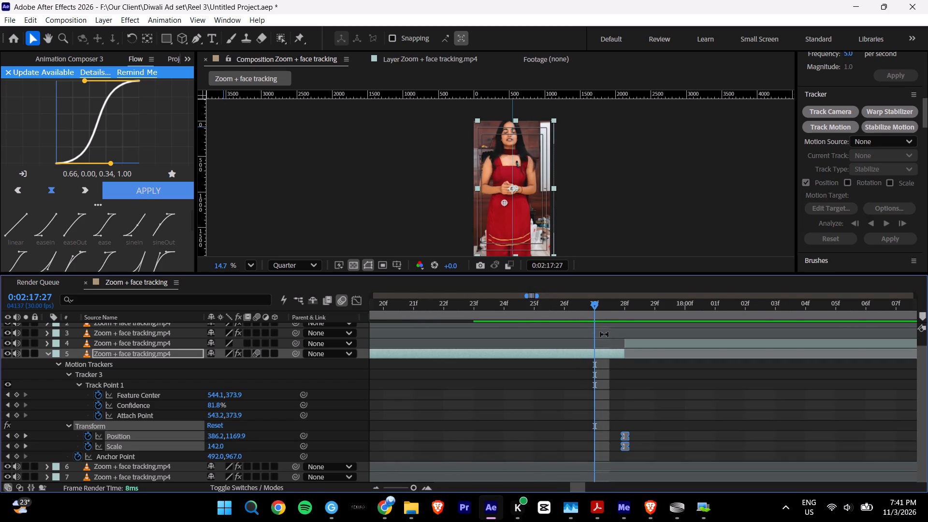
pyautogui.hotkey('ctrl', 'Right')
pyautogui.hotkey('ctrl', 'Left')
pyautogui.moveTo(624, 436); pyautogui.dragTo(602, 439)
pyautogui.moveTo(587, 307); pyautogui.dragTo(568, 308)
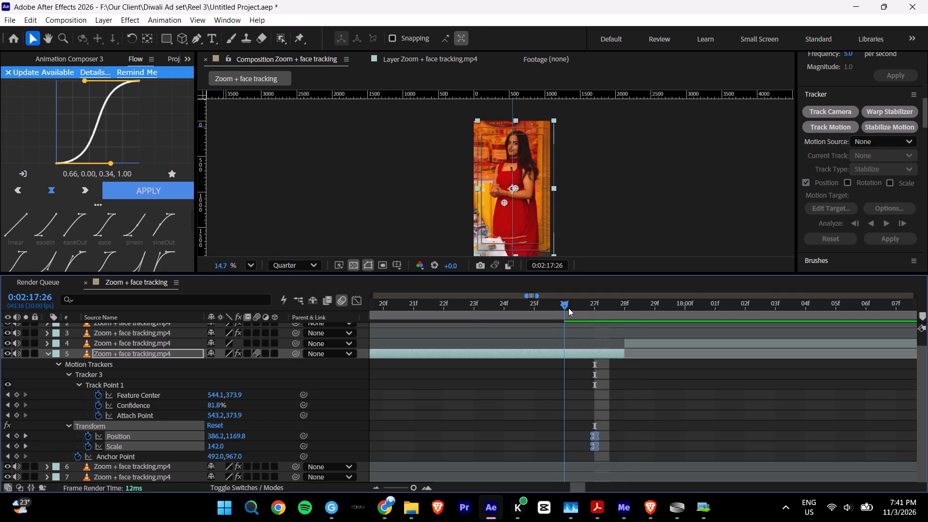
pyautogui.moveTo(568, 308); pyautogui.dragTo(574, 324)
pyautogui.moveTo(574, 324); pyautogui.dragTo(579, 327)
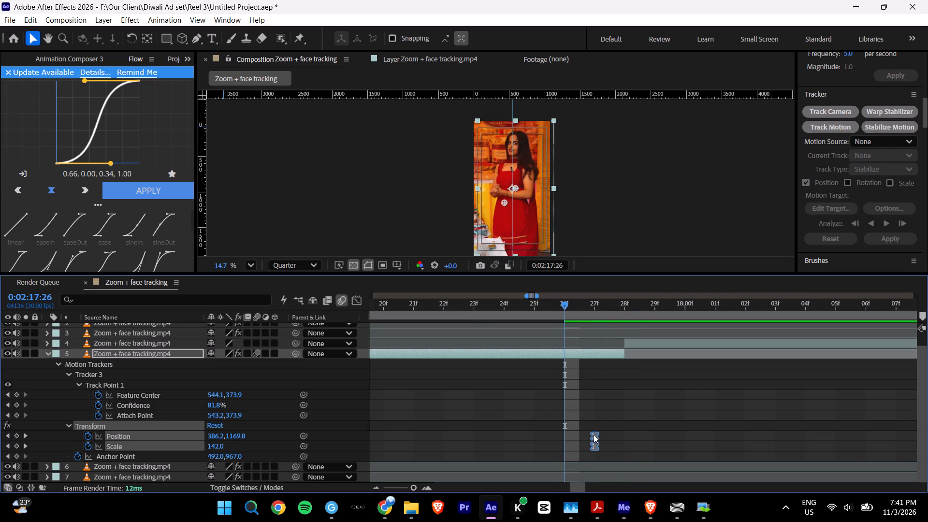
pyautogui.moveTo(594, 435); pyautogui.dragTo(572, 435)
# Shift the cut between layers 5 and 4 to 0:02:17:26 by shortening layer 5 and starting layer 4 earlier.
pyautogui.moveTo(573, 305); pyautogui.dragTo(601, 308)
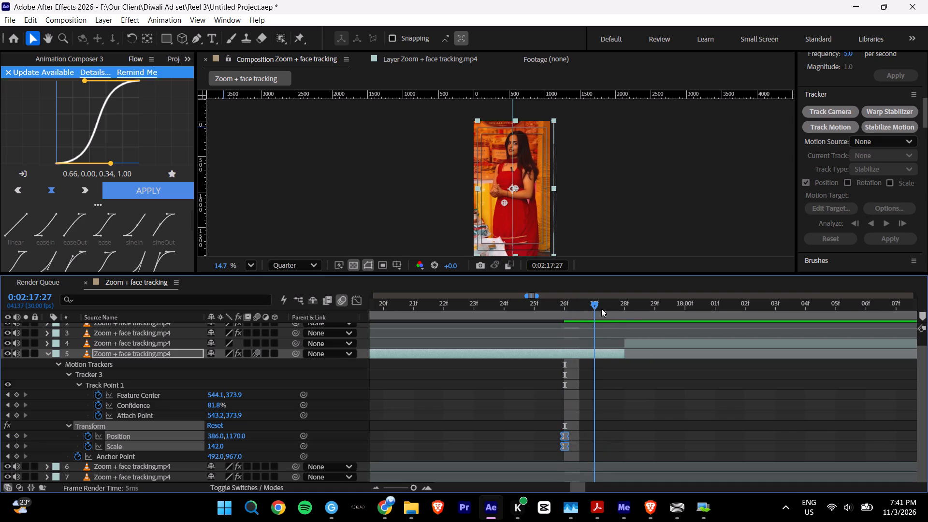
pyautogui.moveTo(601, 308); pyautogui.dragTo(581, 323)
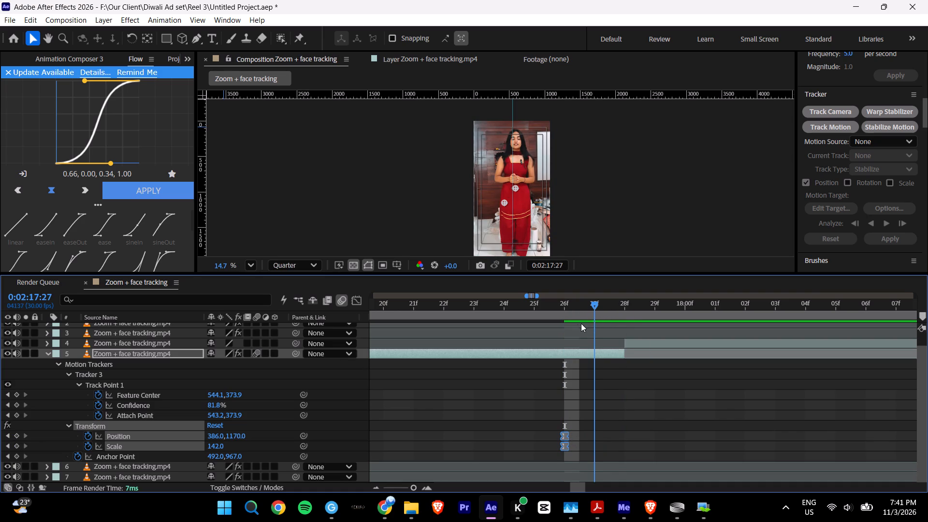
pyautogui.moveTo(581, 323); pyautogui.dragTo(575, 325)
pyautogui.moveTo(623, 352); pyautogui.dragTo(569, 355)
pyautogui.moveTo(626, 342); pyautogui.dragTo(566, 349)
# Shift the cut between layers 5 and 4 to 0:02:17:27 by delaying layer 4's start and extending layer 5.
pyautogui.tripleClick(380, 486)
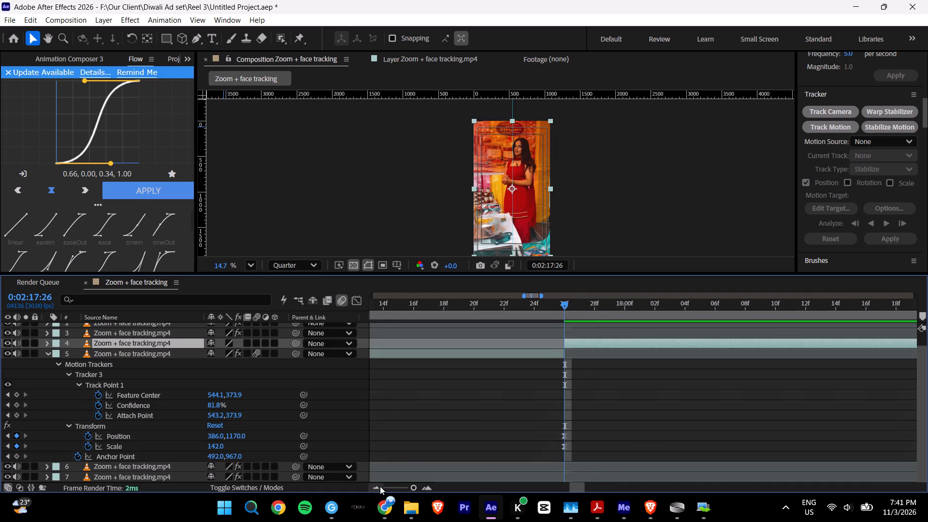
pyautogui.moveTo(460, 312); pyautogui.dragTo(485, 312)
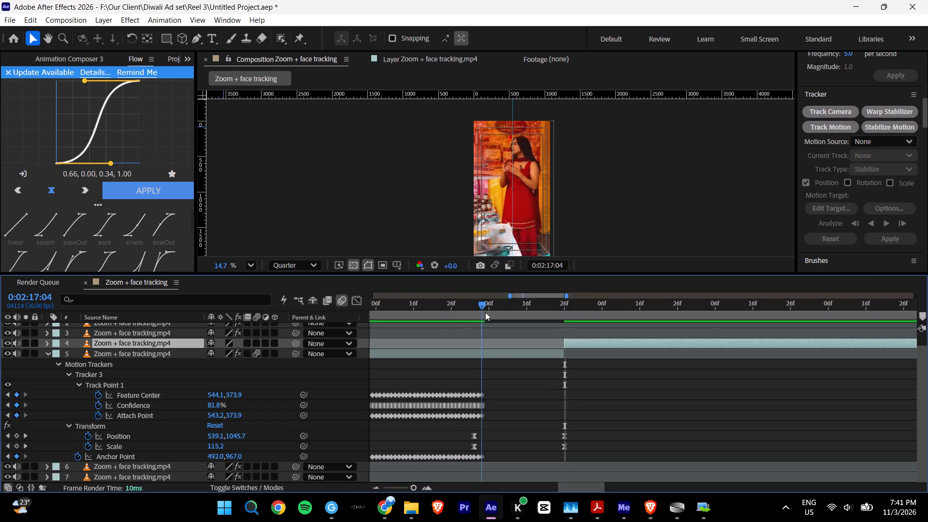
pyautogui.moveTo(485, 312); pyautogui.dragTo(561, 319)
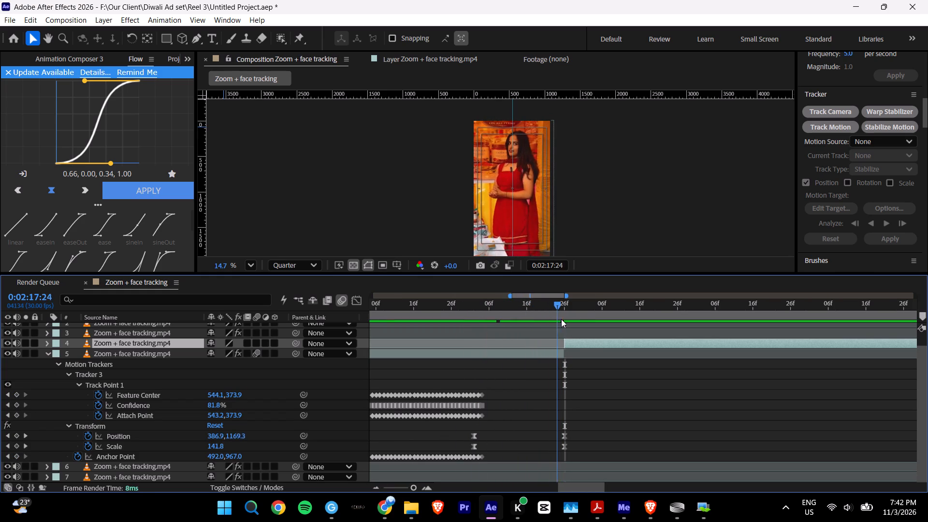
pyautogui.moveTo(561, 319); pyautogui.dragTo(562, 326)
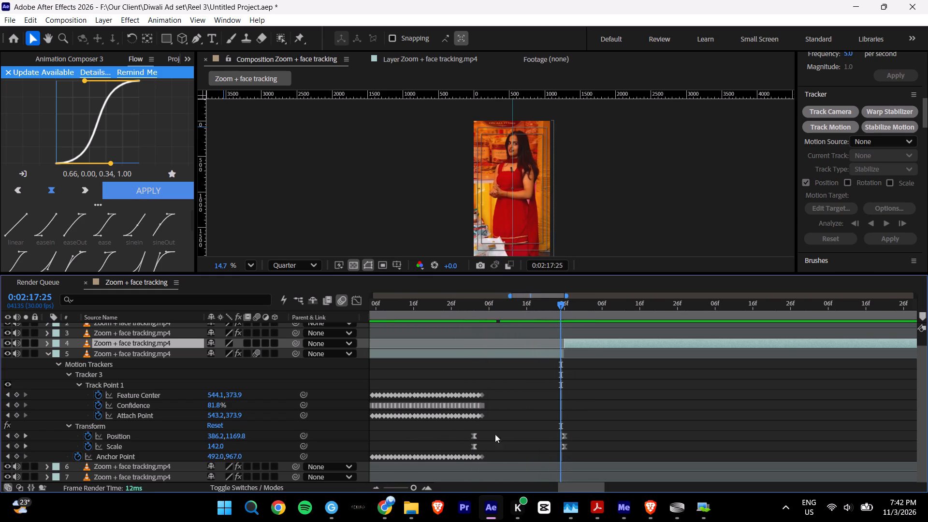
pyautogui.doubleClick(430, 484)
pyautogui.moveTo(560, 307); pyautogui.dragTo(562, 307)
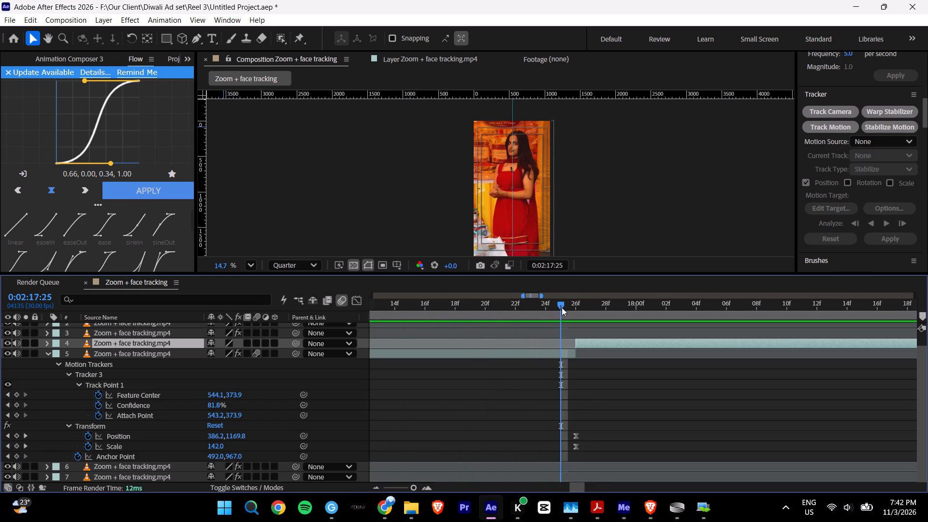
pyautogui.moveTo(562, 307); pyautogui.dragTo(581, 307)
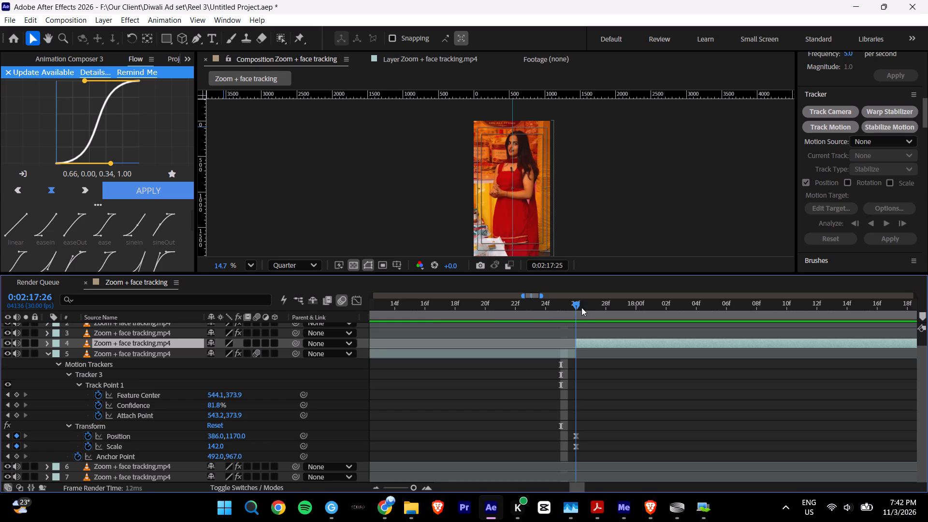
pyautogui.moveTo(581, 307); pyautogui.dragTo(582, 311)
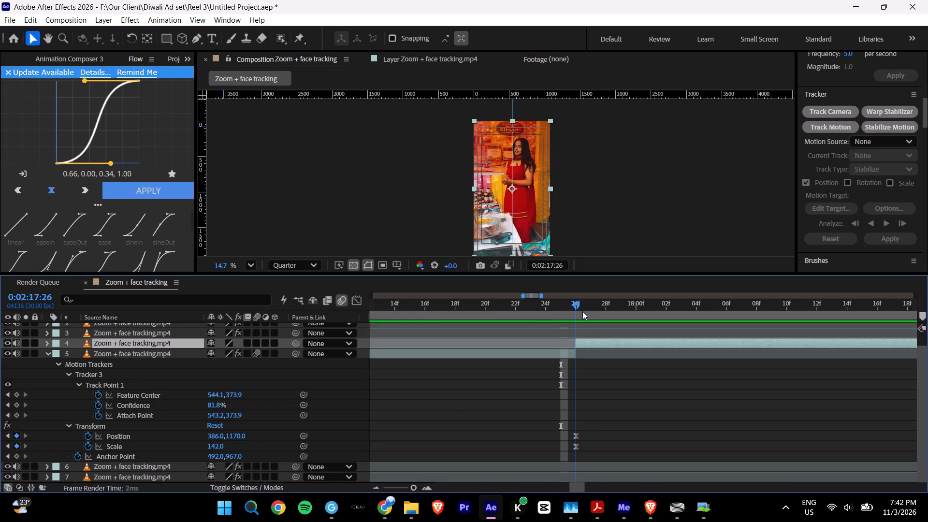
pyautogui.moveTo(582, 311); pyautogui.dragTo(585, 311)
pyautogui.moveTo(578, 345); pyautogui.dragTo(586, 342)
pyautogui.moveTo(575, 352); pyautogui.dragTo(586, 350)
# Play back the cut from layer 5 into layer 4 and on through layer 4's clip, collapsing layer 5's properties.
pyautogui.moveTo(551, 305); pyautogui.dragTo(574, 304)
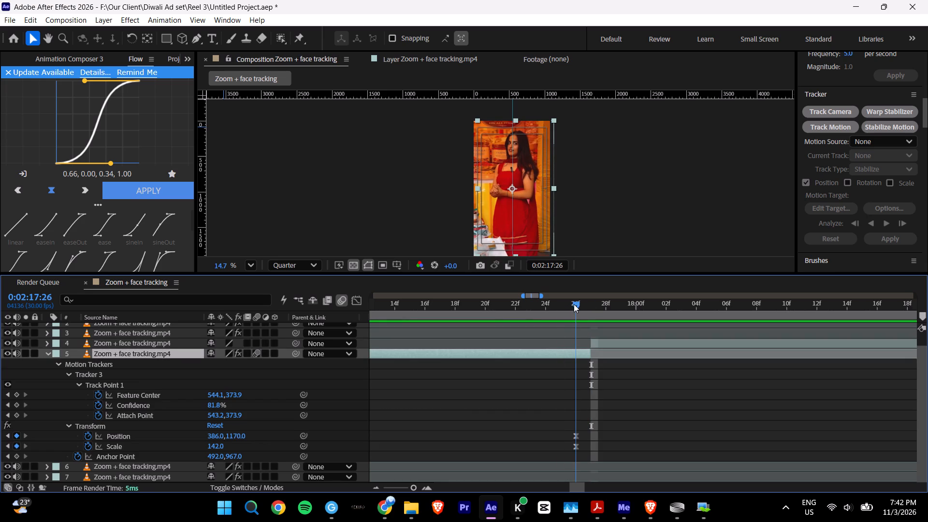
pyautogui.moveTo(574, 304); pyautogui.dragTo(540, 320)
pyautogui.press('space')
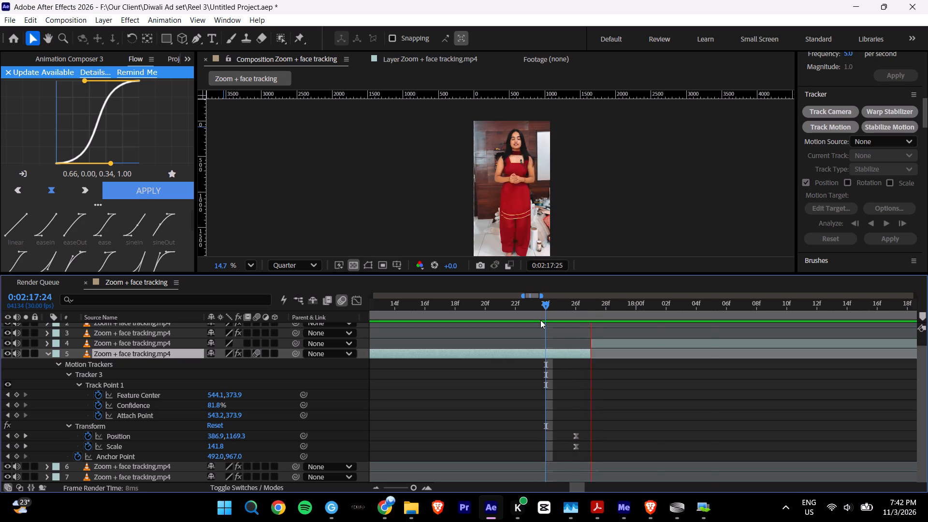
pyautogui.press('space')
pyautogui.tripleClick(378, 486)
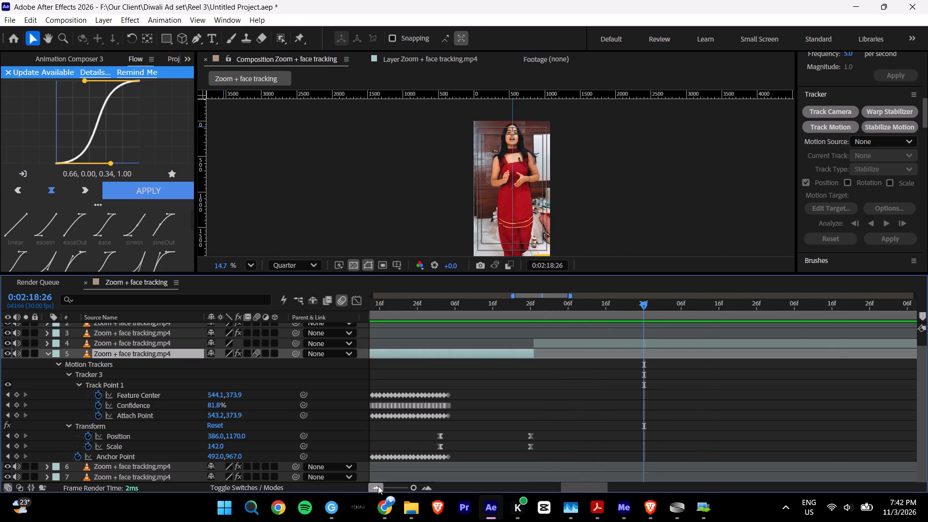
pyautogui.doubleClick(378, 486)
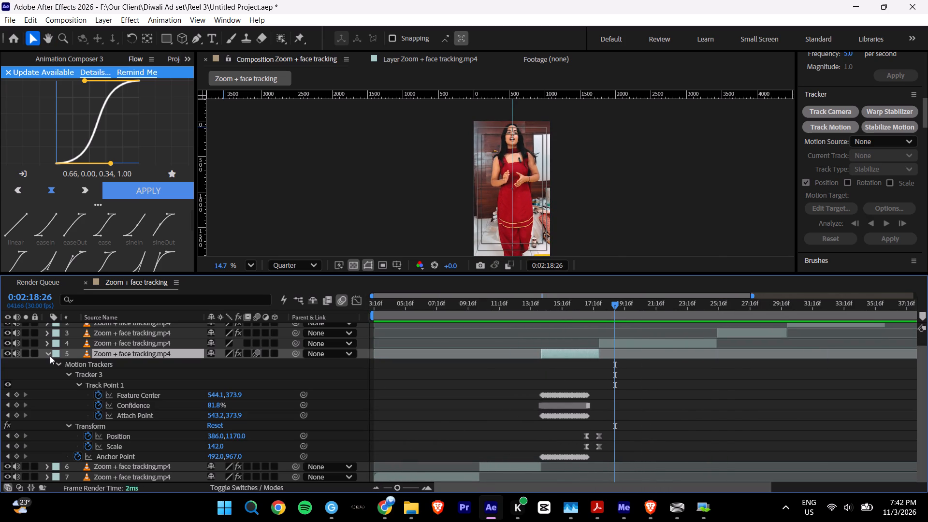
pyautogui.click(50, 356)
pyautogui.press('space')
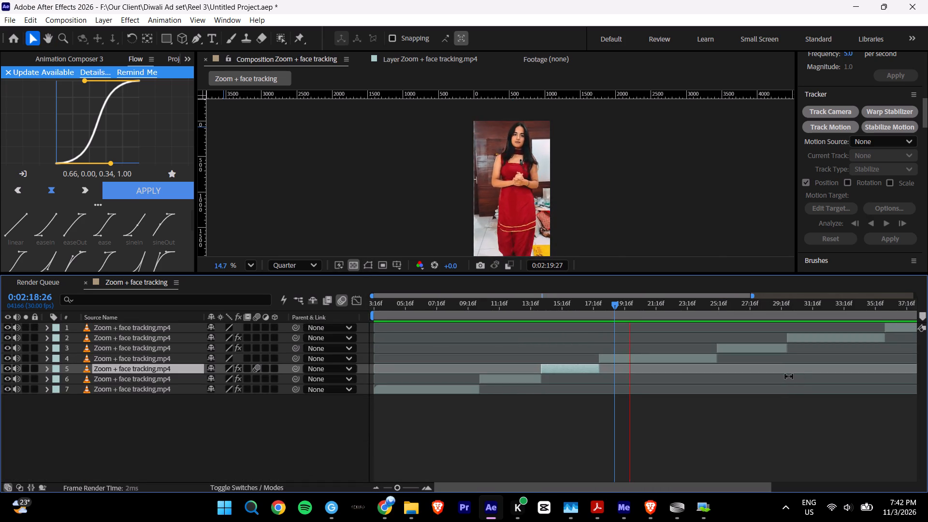
pyautogui.press('space')
# Select layer 4 and set the preview resolution to Full to examine the frame's left edge up close at 0:02:21:20.
pyautogui.scroll(19, 477, 169)
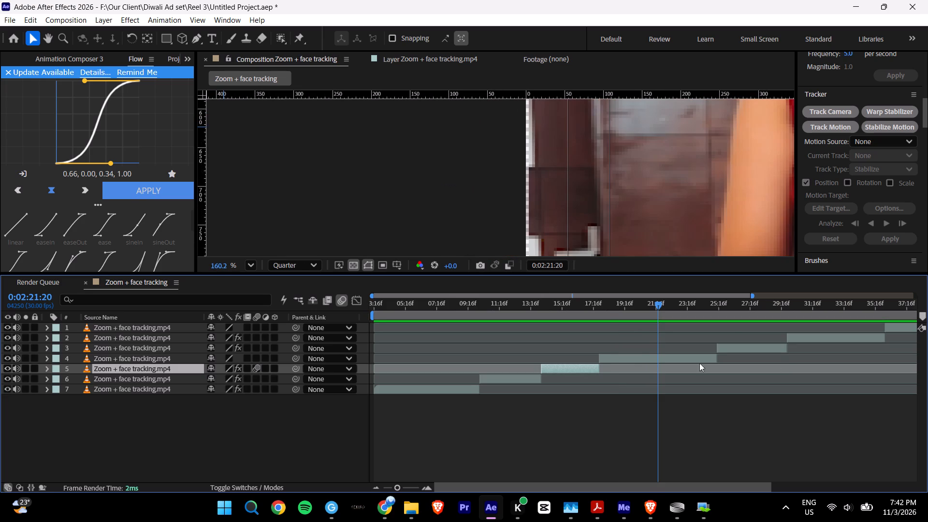
pyautogui.click(640, 354)
pyautogui.click(295, 261)
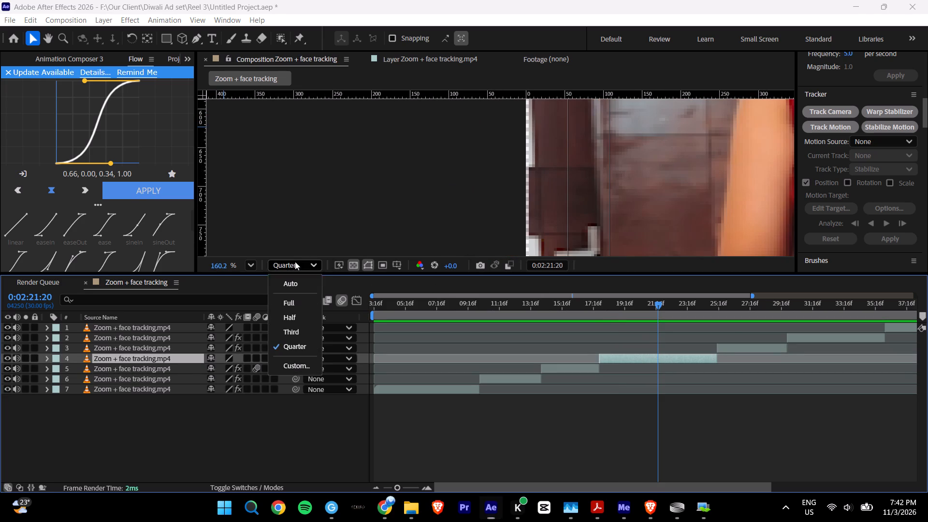
pyautogui.click(282, 307)
pyautogui.scroll(5, 550, 155)
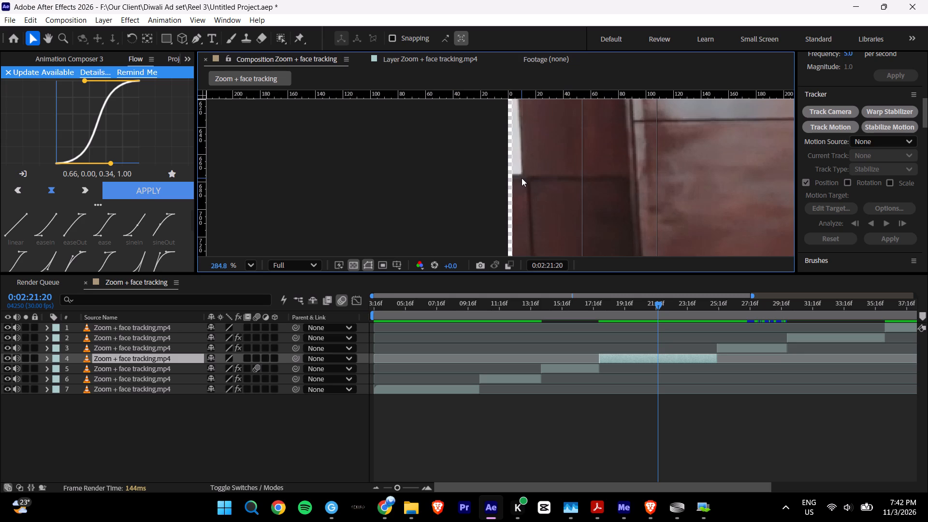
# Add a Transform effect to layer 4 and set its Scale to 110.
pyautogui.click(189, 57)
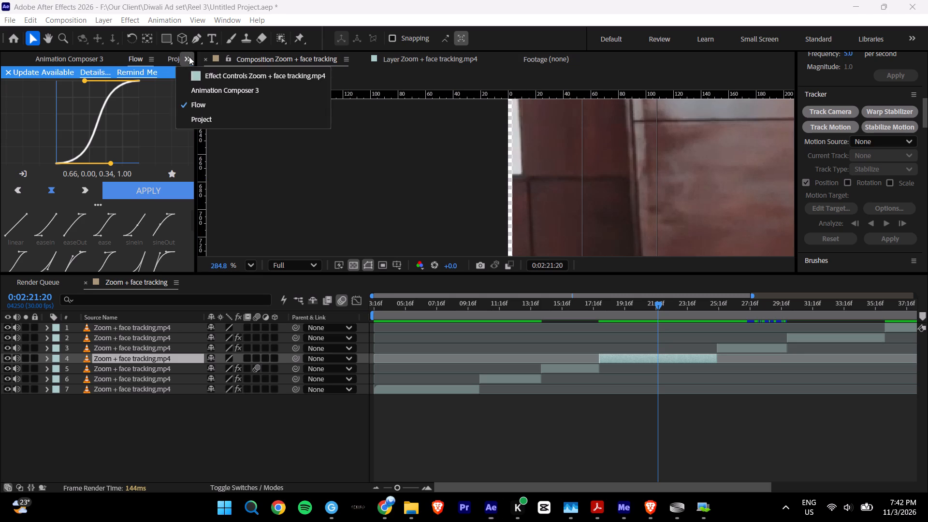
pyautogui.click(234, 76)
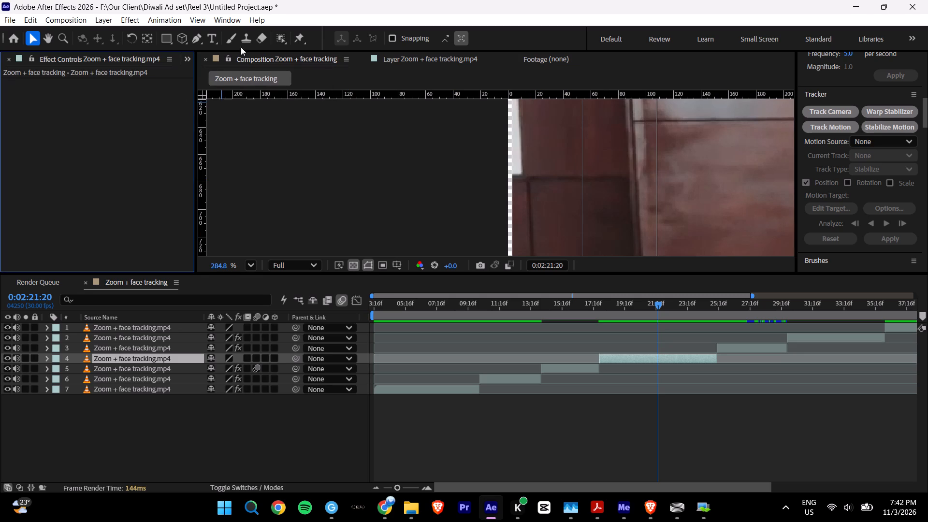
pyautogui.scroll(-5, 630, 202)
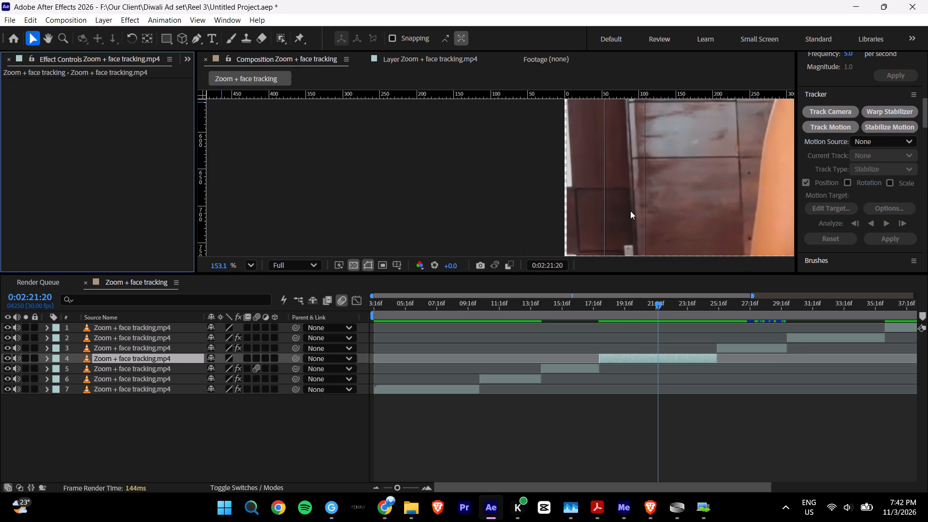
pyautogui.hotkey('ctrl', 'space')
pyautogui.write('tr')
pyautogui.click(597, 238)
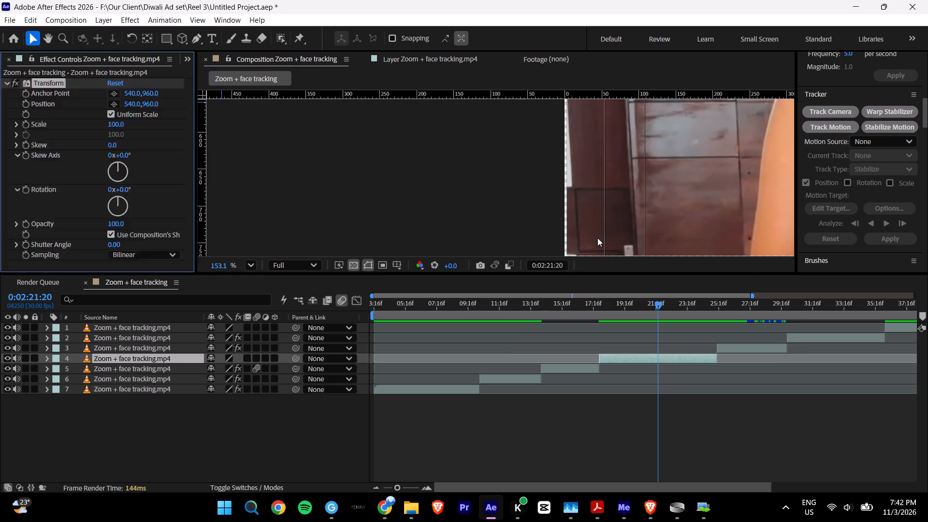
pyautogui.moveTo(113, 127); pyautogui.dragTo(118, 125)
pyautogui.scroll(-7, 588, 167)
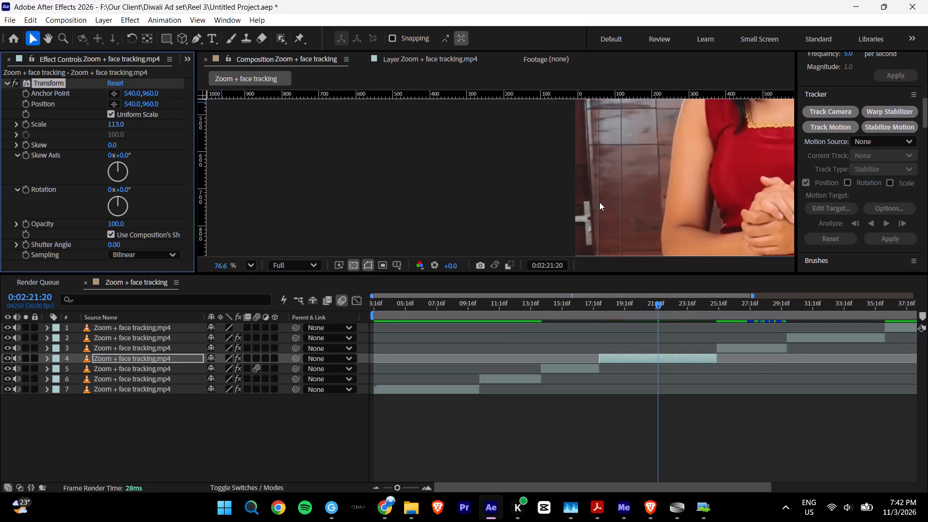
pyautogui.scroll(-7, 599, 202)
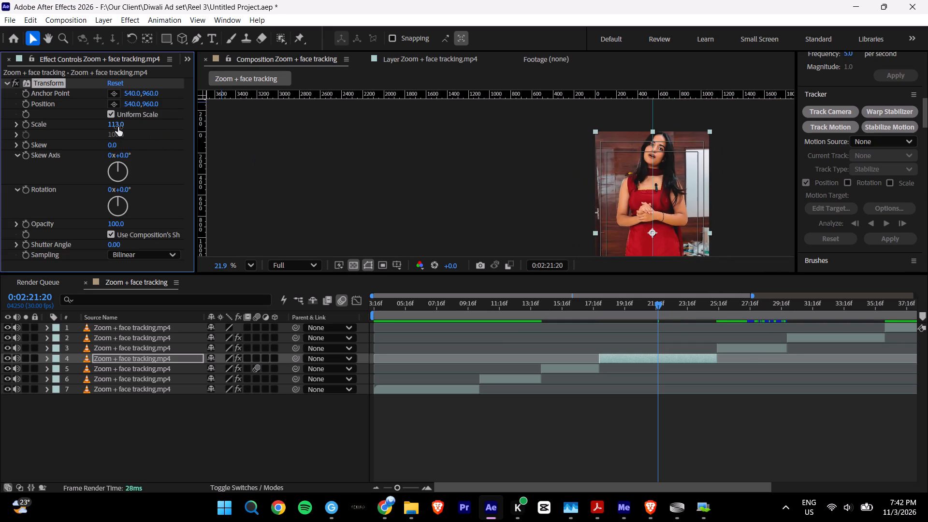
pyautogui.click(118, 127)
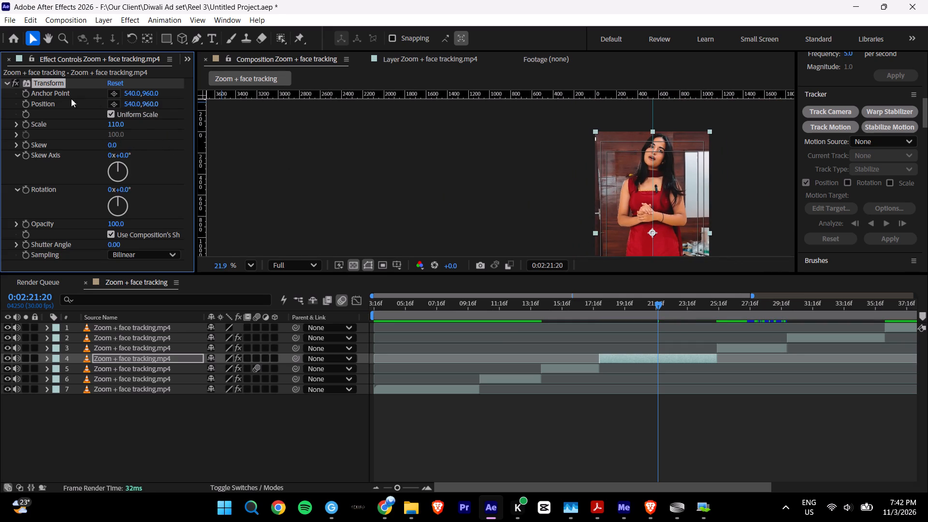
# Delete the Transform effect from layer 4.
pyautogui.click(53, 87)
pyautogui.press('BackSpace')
# Bring the whole frame into view and scrub through layer 4's clip between 0:02:20:16 and 0:02:24:11 to examine its framing.
pyautogui.write('uuuuu')
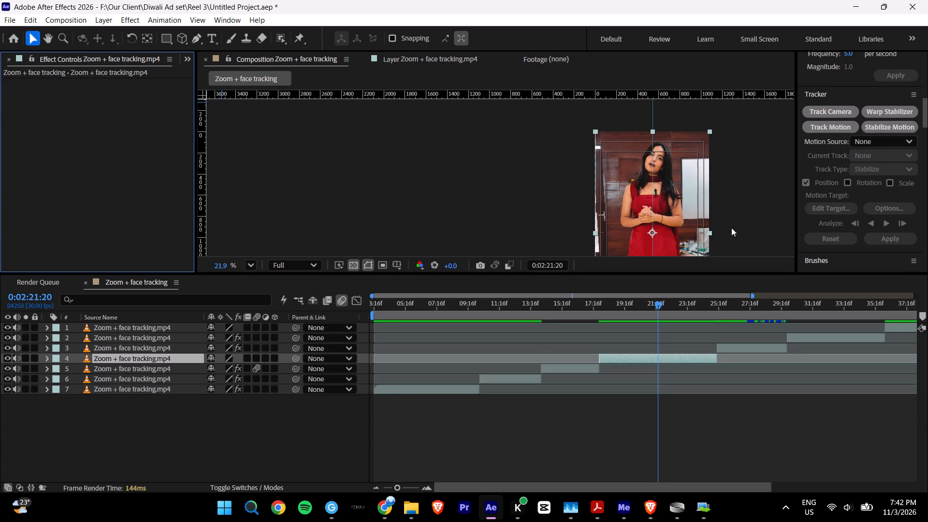
pyautogui.scroll(-2, 694, 217)
pyautogui.press('h')
pyautogui.press('h')
pyautogui.press('h')
pyautogui.press('h')
pyautogui.press('h')
pyautogui.press('h')
pyautogui.press('h')
pyautogui.press('h')
pyautogui.press('h')
pyautogui.press('h')
pyautogui.press('h')
pyautogui.moveTo(646, 192); pyautogui.dragTo(546, 151)
pyautogui.moveTo(640, 307); pyautogui.dragTo(703, 304)
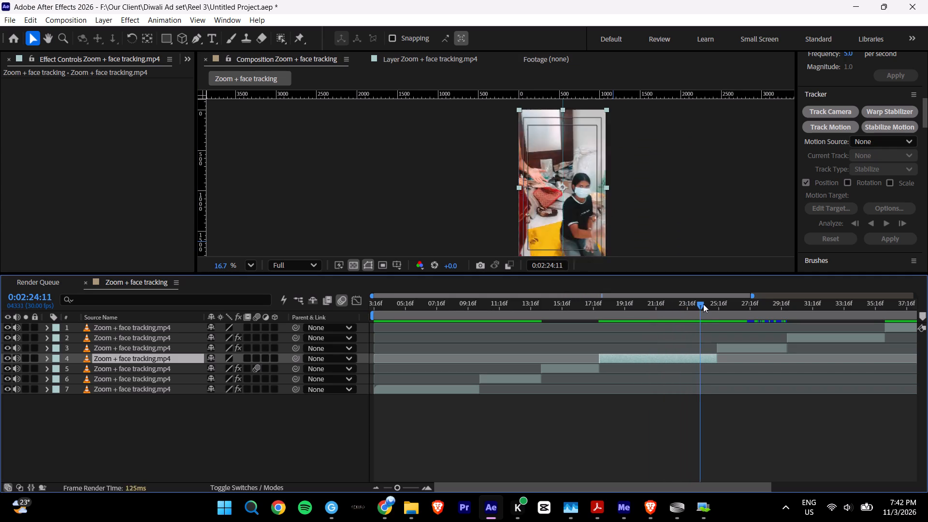
pyautogui.moveTo(703, 304); pyautogui.dragTo(639, 299)
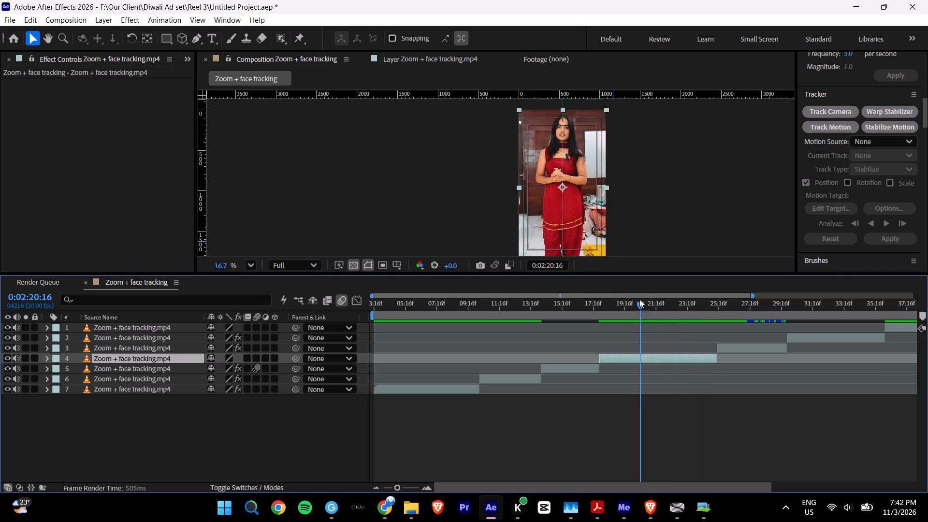
# Select layer 3 and examine its framing around 0:02:28:21, both in full and up close.
pyautogui.moveTo(639, 299); pyautogui.dragTo(768, 314)
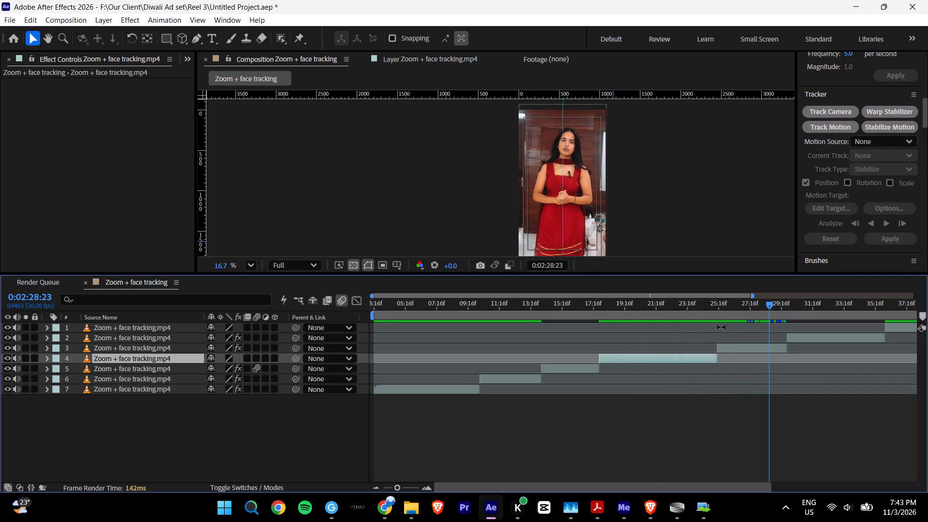
pyautogui.keyDown('shift'); pyautogui.scroll(-6, 716, 343); pyautogui.keyUp('shift')
pyautogui.click(244, 264)
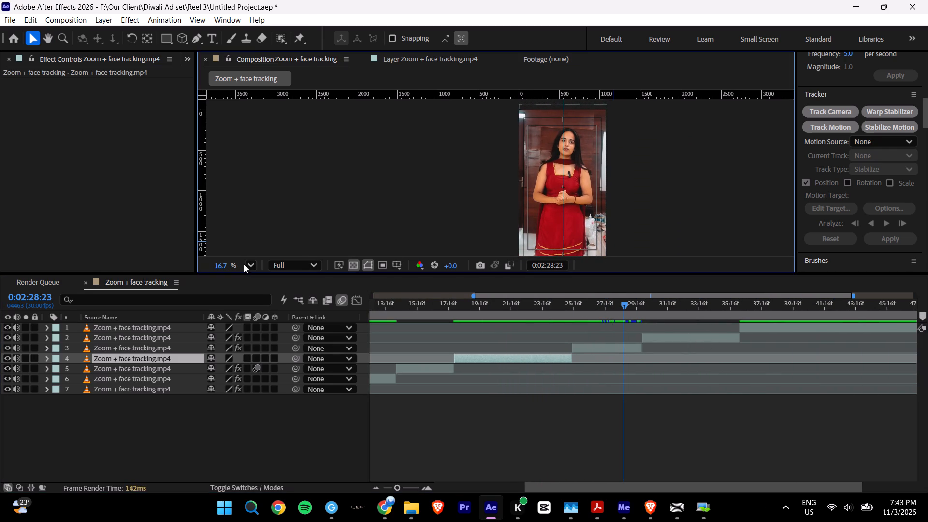
pyautogui.click(250, 264)
pyautogui.click(278, 44)
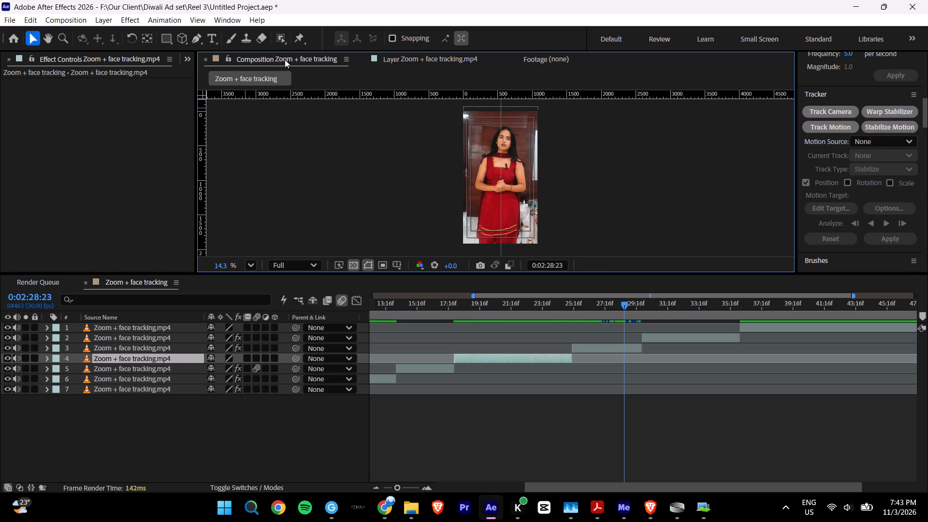
pyautogui.click(608, 347)
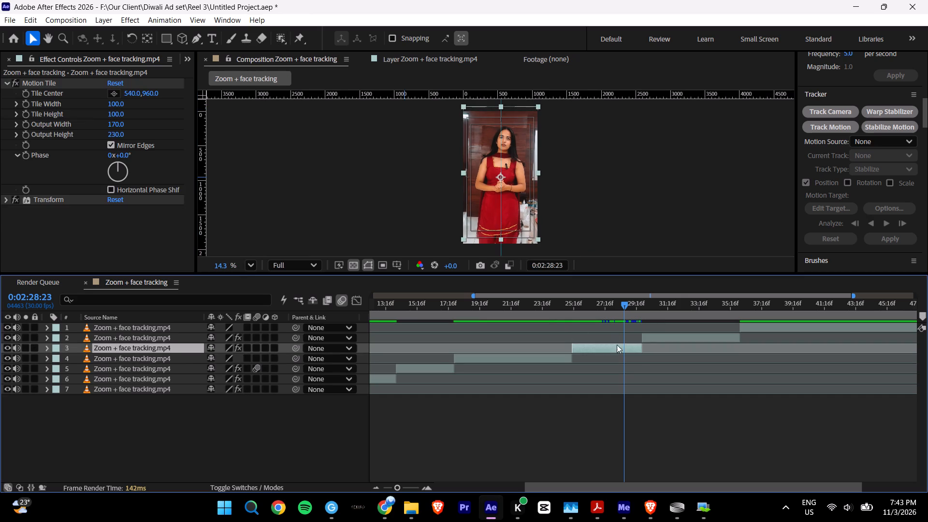
pyautogui.moveTo(629, 306); pyautogui.dragTo(623, 316)
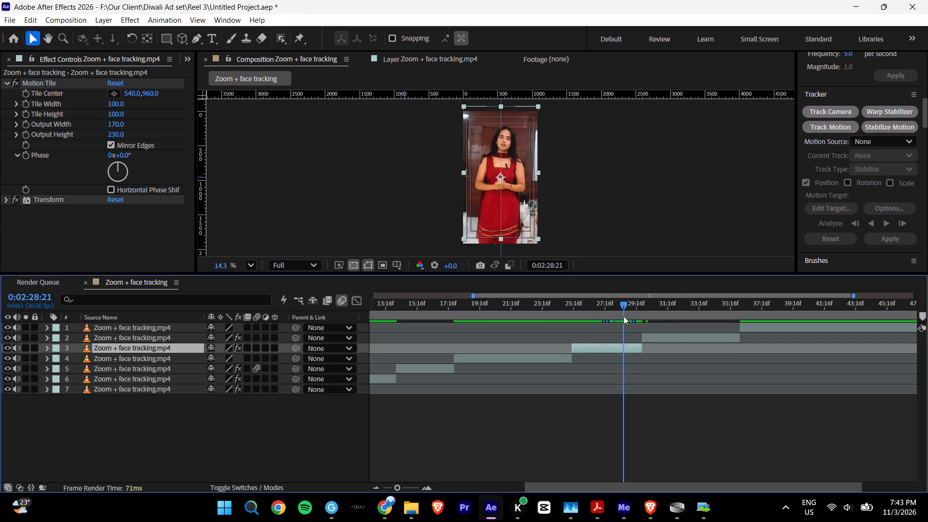
pyautogui.click(586, 195)
pyautogui.scroll(3, 596, 203)
pyautogui.scroll(4, 309, 193)
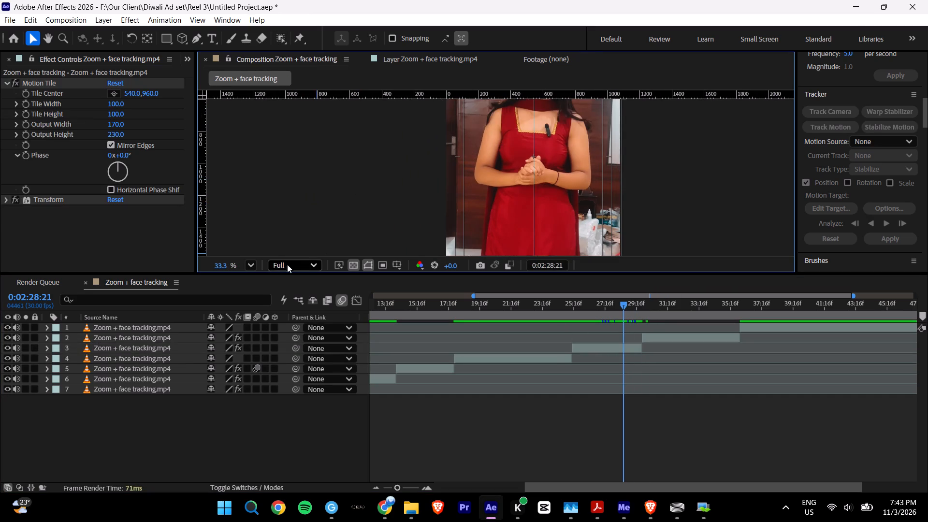
pyautogui.click(255, 263)
pyautogui.click(293, 43)
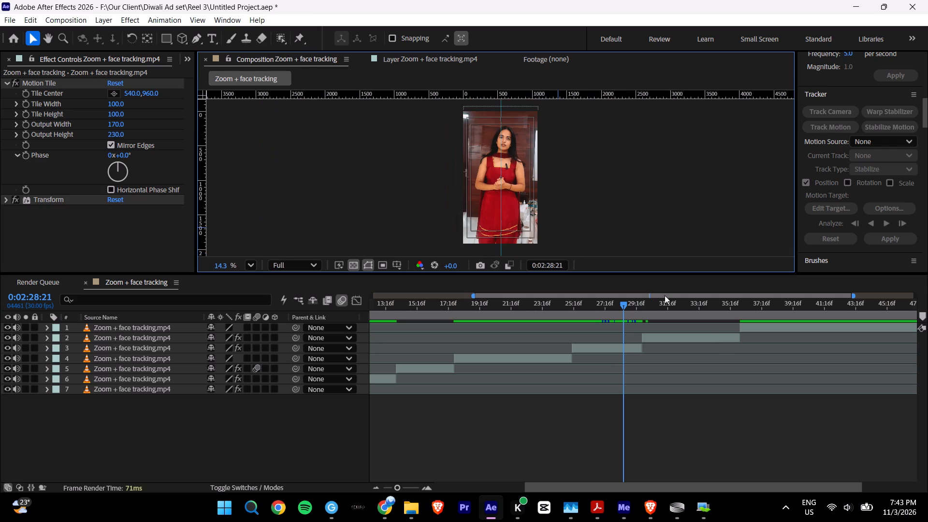
# Scrub through the clips of layers 2 and 1 and examine the cut between them frame by frame at 0:02:36:05.
pyautogui.moveTo(627, 308); pyautogui.dragTo(697, 313)
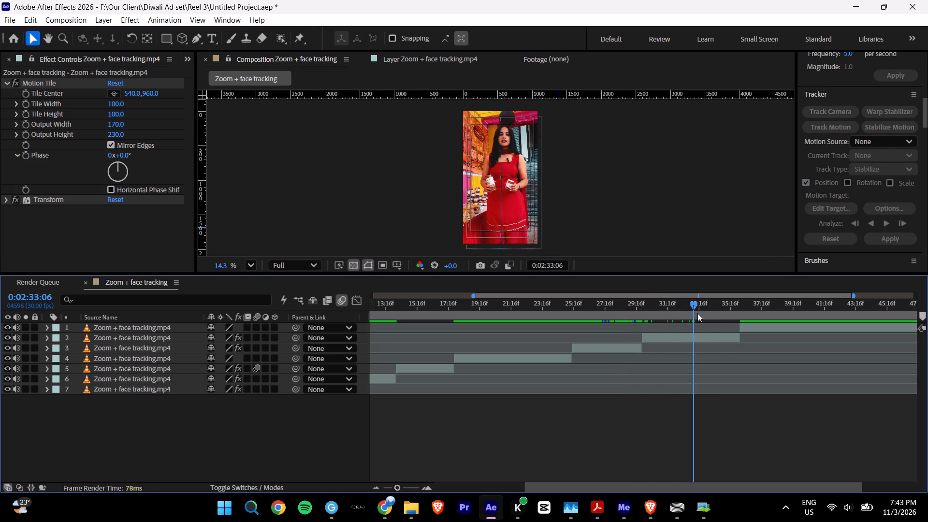
pyautogui.moveTo(697, 313); pyautogui.dragTo(805, 337)
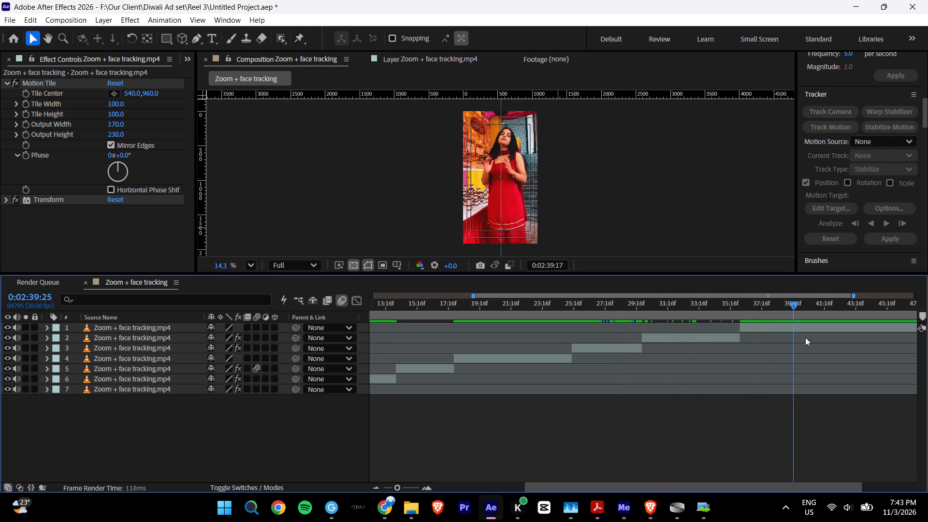
pyautogui.moveTo(805, 337); pyautogui.dragTo(811, 337)
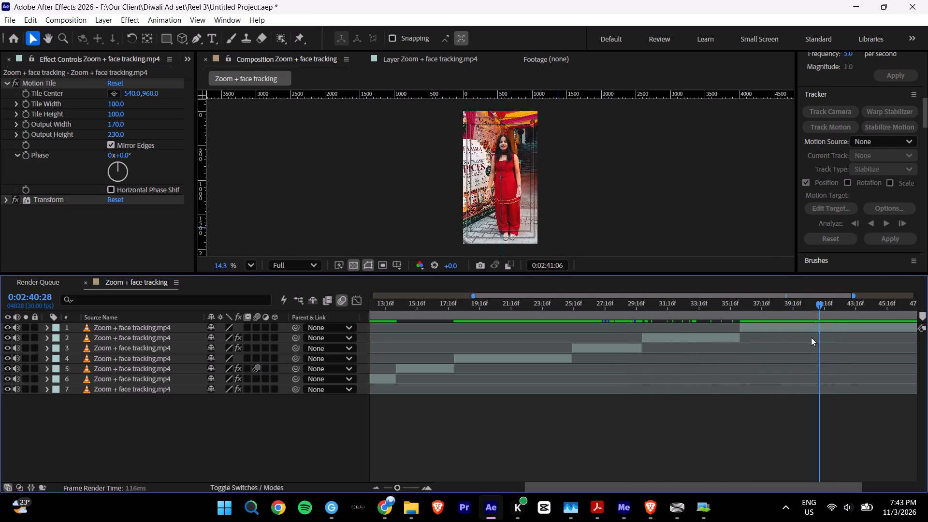
pyautogui.moveTo(811, 337); pyautogui.dragTo(759, 337)
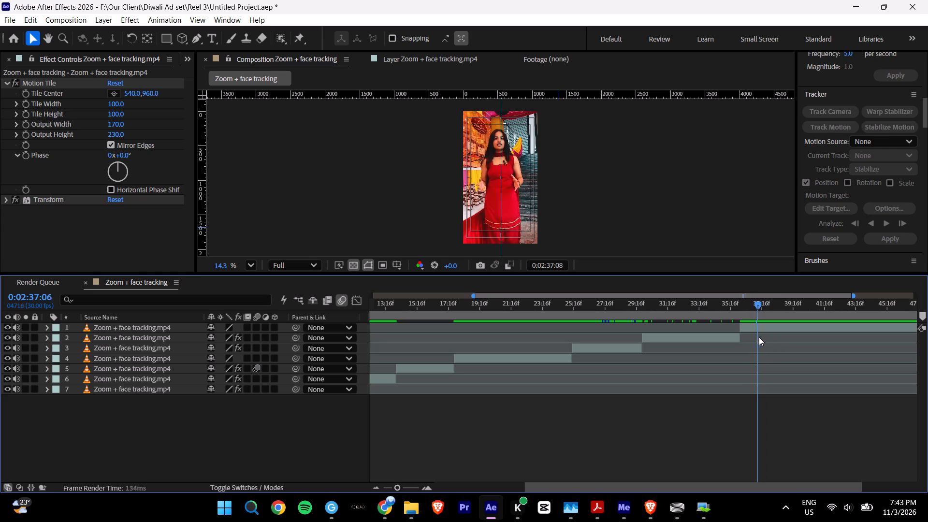
pyautogui.moveTo(759, 337); pyautogui.dragTo(748, 337)
pyautogui.hotkey('ctrl', 'Left')
pyautogui.hotkey('ctrl', 'Left')
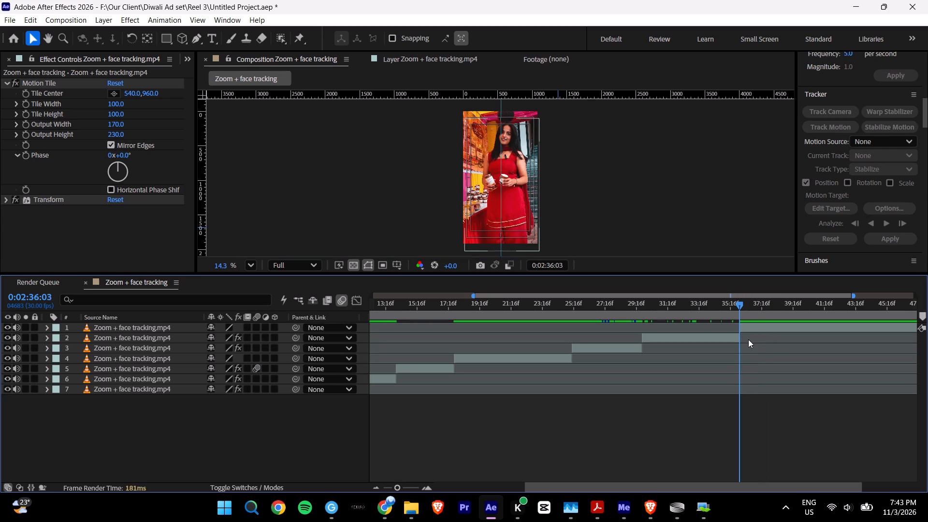
pyautogui.hotkey('ctrl', 'Right')
pyautogui.hotkey('ctrl', 'Right')
pyautogui.hotkey('ctrl', 'Left')
pyautogui.hotkey('ctrl', 'Right')
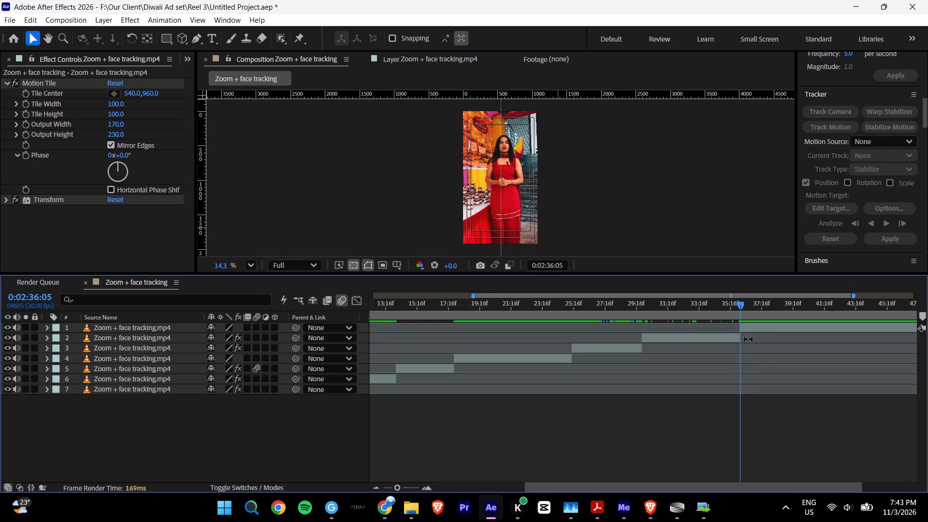
# Solo layer 1.
pyautogui.click(26, 326)
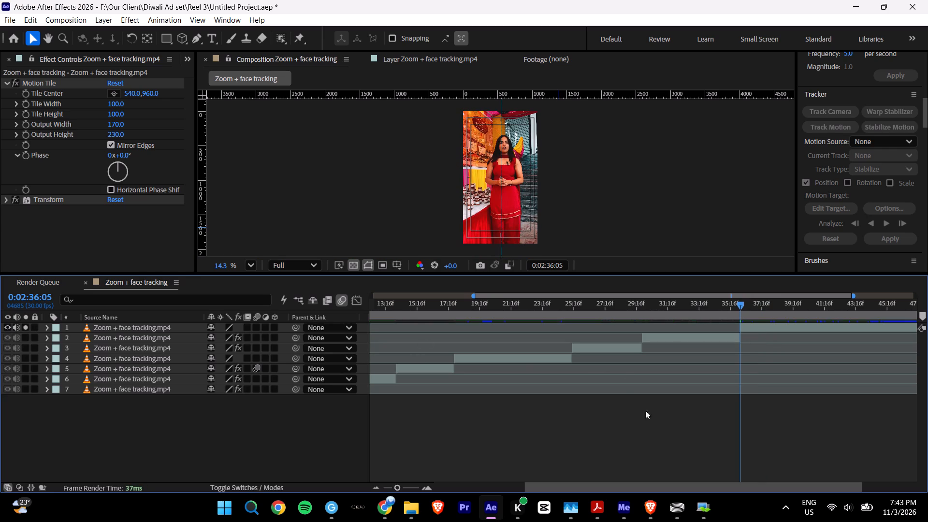
# Scrub layer 1's clip from 0:02:36:05 and check frame by frame for the shot change around 0:02:40:11.
pyautogui.tripleClick(429, 485)
pyautogui.tripleClick(429, 486)
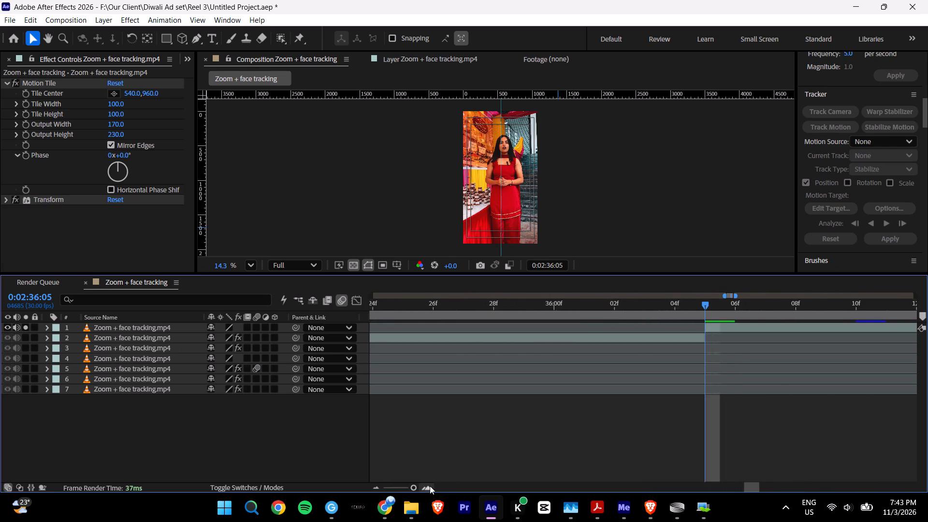
pyautogui.click(448, 482)
pyautogui.tripleClick(377, 485)
pyautogui.doubleClick(377, 485)
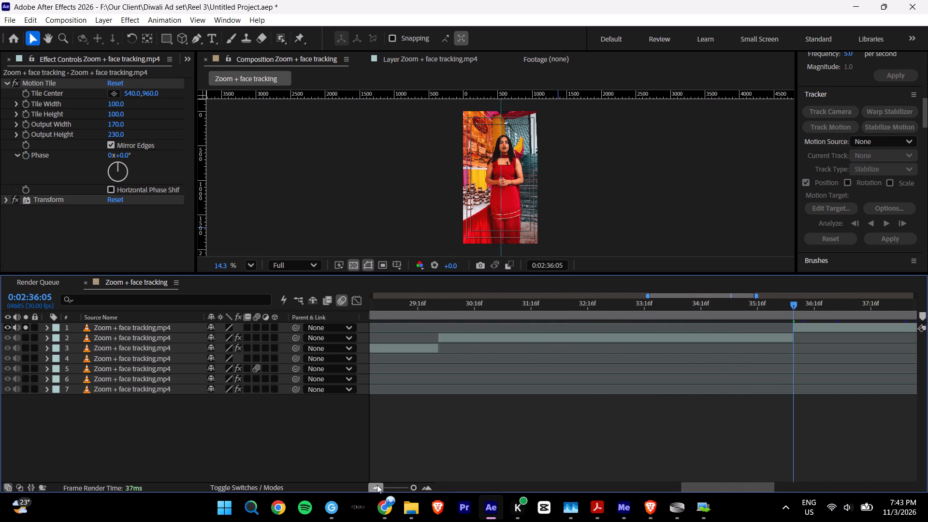
pyautogui.keyDown('shift'); pyautogui.scroll(-11, 552, 396); pyautogui.keyUp('shift')
pyautogui.moveTo(530, 307); pyautogui.dragTo(576, 314)
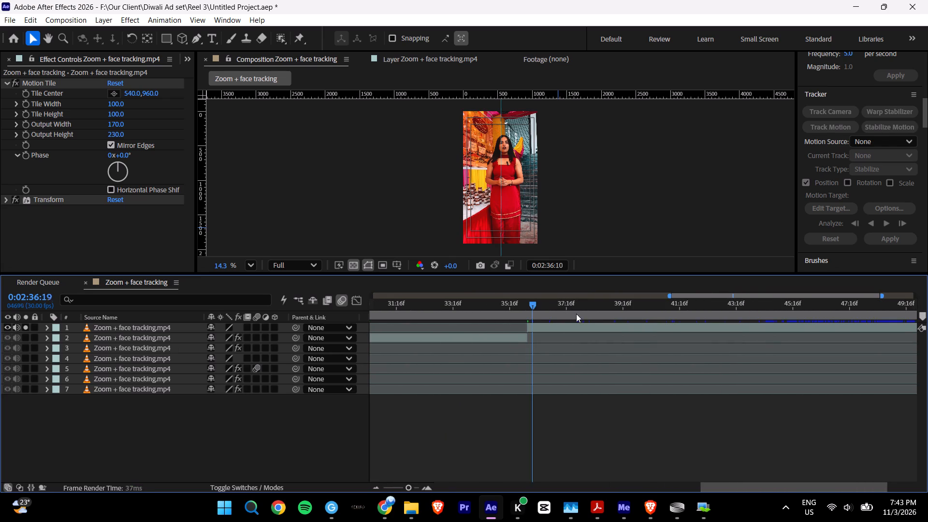
pyautogui.moveTo(576, 314); pyautogui.dragTo(588, 326)
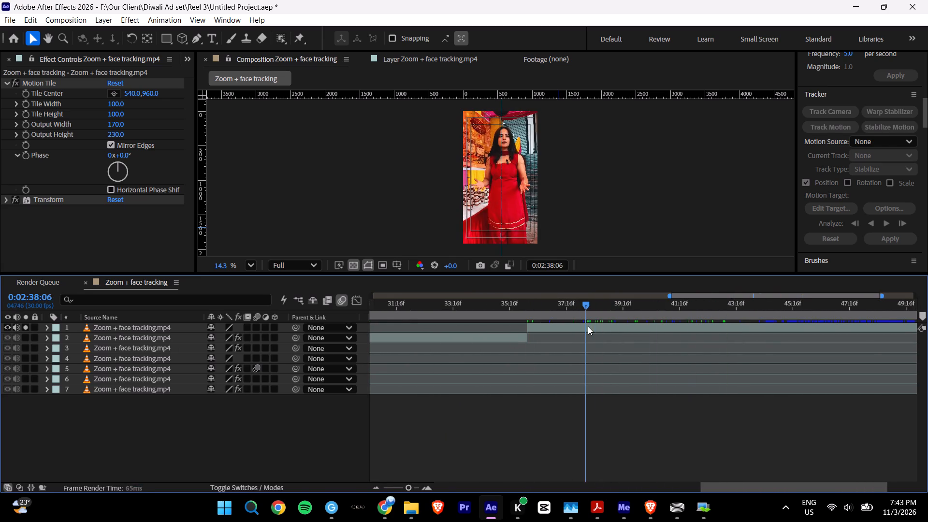
pyautogui.moveTo(588, 326); pyautogui.dragTo(648, 331)
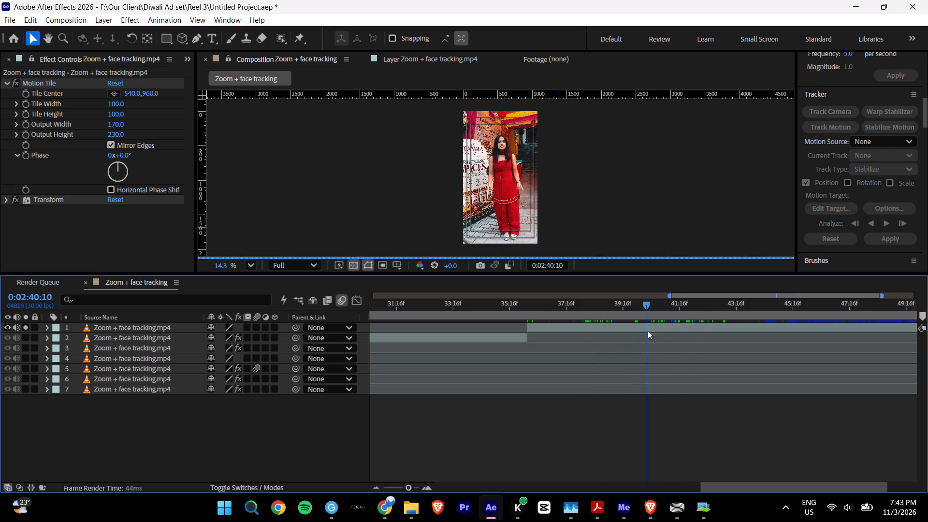
pyautogui.moveTo(648, 331); pyautogui.dragTo(640, 333)
pyautogui.hotkey('ctrl', 'Right')
pyautogui.hotkey('ctrl', 'Right')
pyautogui.hotkey('ctrl', 'Right')
pyautogui.hotkey('ctrl', 'Right')
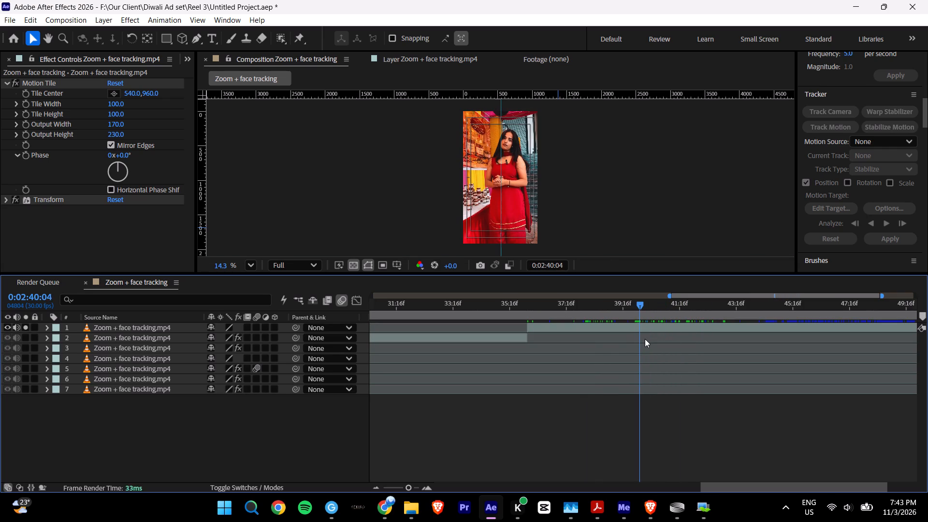
pyautogui.hotkey('ctrl', 'Right')
pyautogui.hotkey('ctrl', 'Right')
pyautogui.hotkey('ctrl', 'Right')
pyautogui.hotkey('ctrl', 'Right')
pyautogui.hotkey('ctrl', 'Right')
pyautogui.hotkey('ctrl', 'Right')
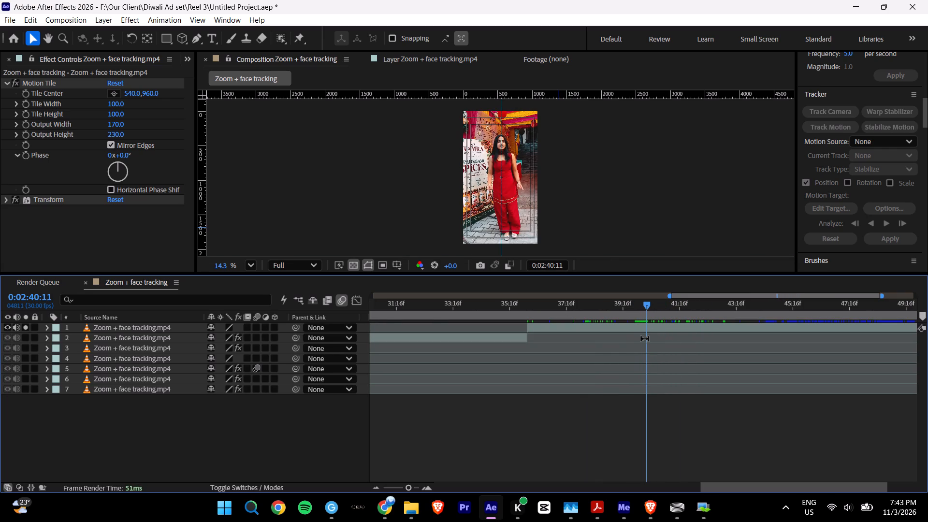
# Switch to Media Encoder, open the output folder of Zoom + face tracking.mp4 to view the file, and return to After Effects.
pyautogui.click(621, 511)
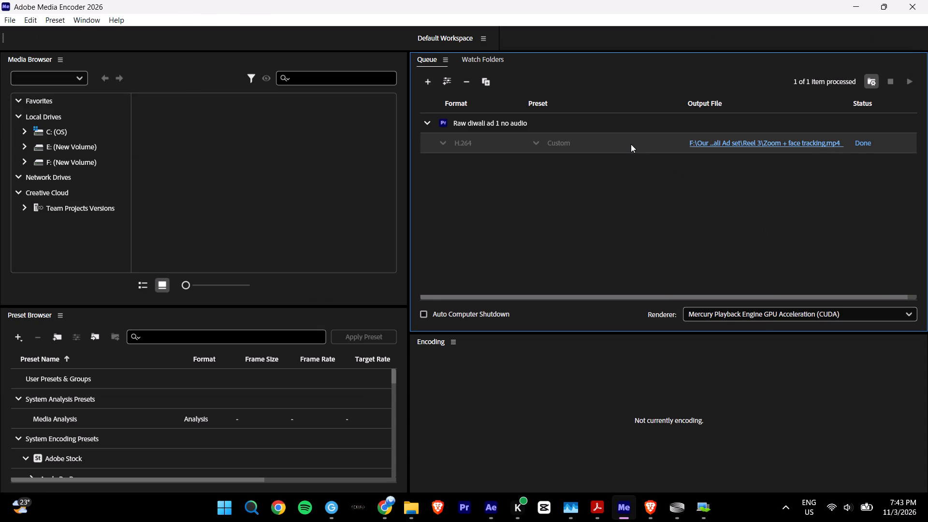
pyautogui.click(631, 144)
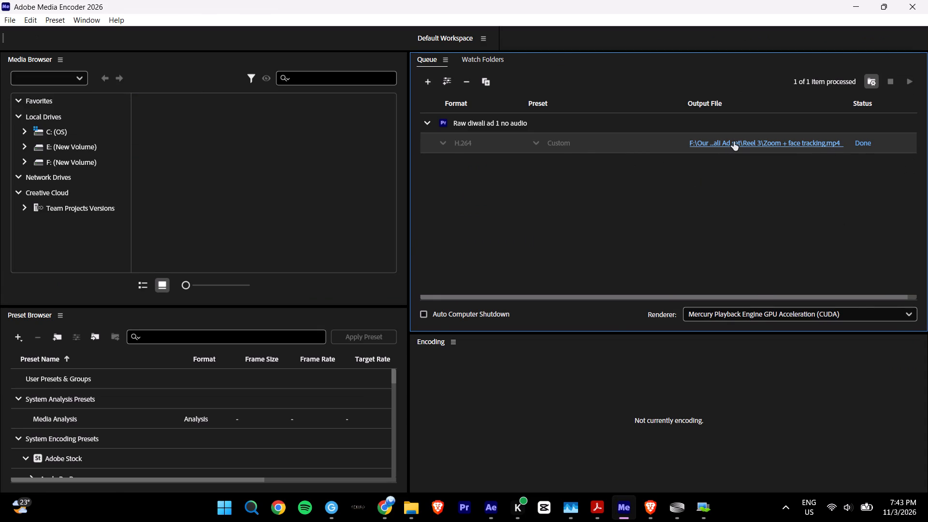
pyautogui.click(734, 142)
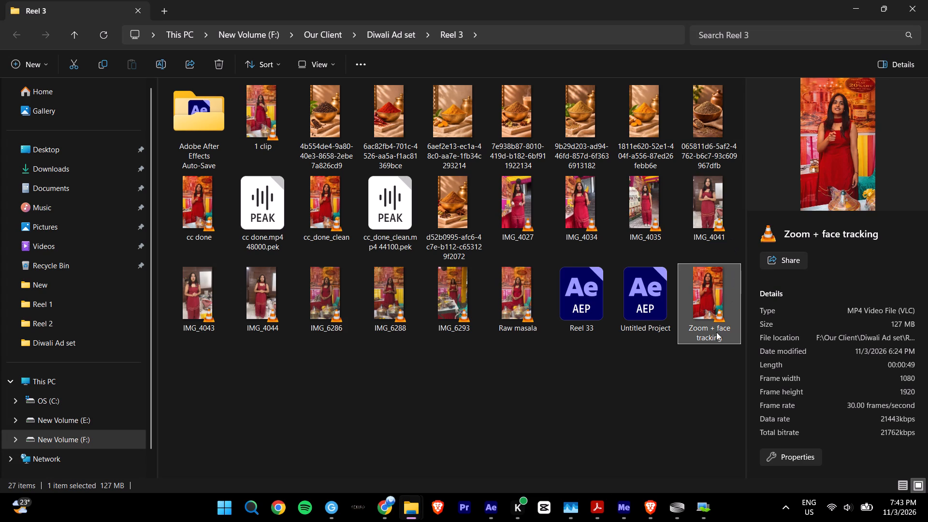
pyautogui.click(484, 514)
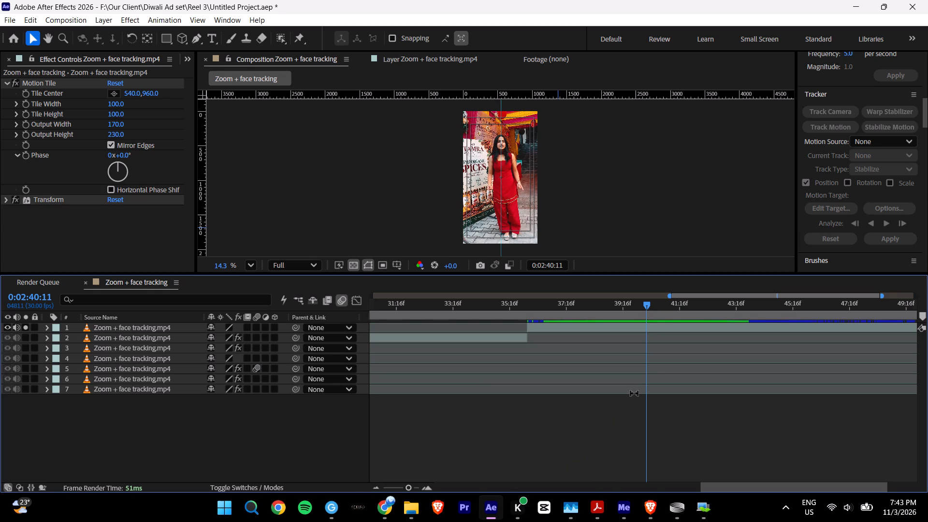
# Split layer 1 at the shot change at 0:02:40:11.
pyautogui.hotkey('ctrl', 'Left')
pyautogui.hotkey('ctrl', 'Left')
pyautogui.hotkey('ctrl', 'Right')
pyautogui.hotkey('ctrl', 'Right')
pyautogui.hotkey('ctrl', 'Left')
pyautogui.hotkey('ctrl', 'Right')
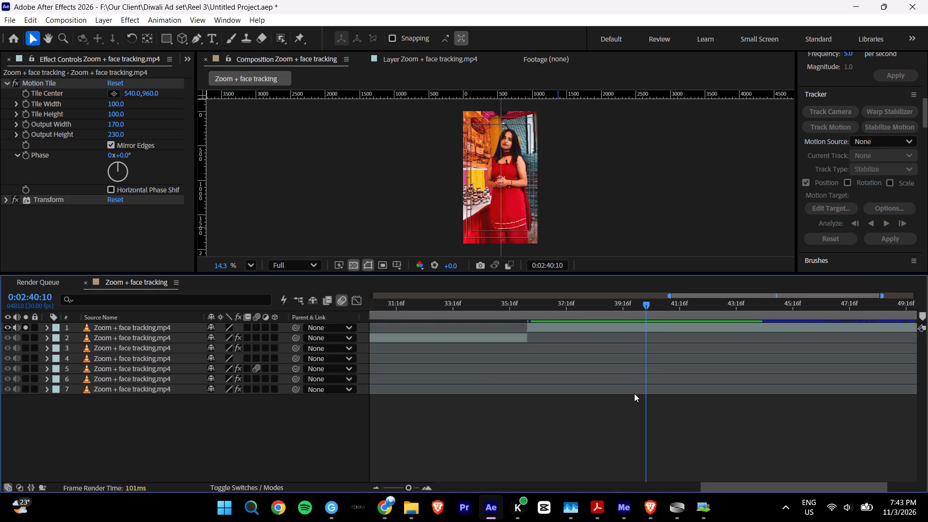
pyautogui.hotkey('ctrl', 'Left')
pyautogui.hotkey('ctrl', 'Right')
pyautogui.hotkey('ctrl', 'Left')
pyautogui.hotkey('ctrl', 'Right')
pyautogui.hotkey('ctrl', 'Left')
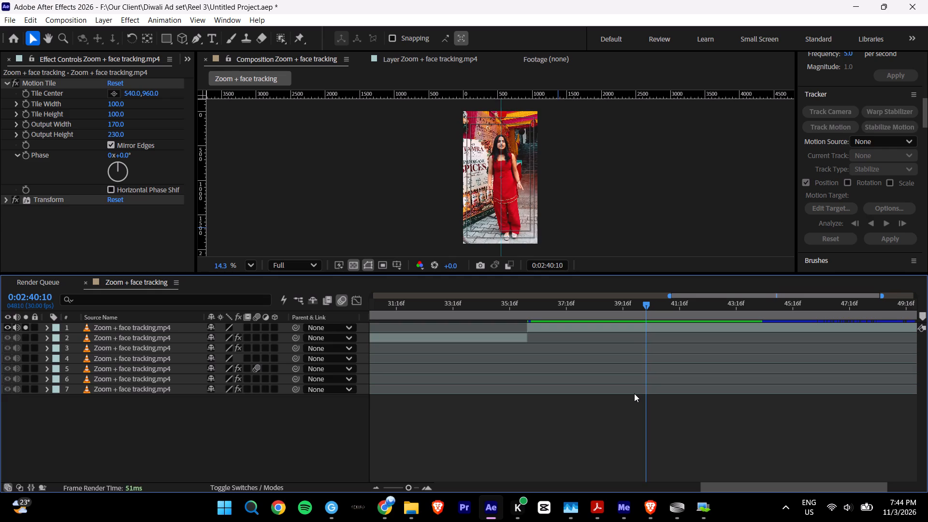
pyautogui.hotkey('ctrl', 'Right')
pyautogui.hotkey('ctrl', 'shift', 'd')
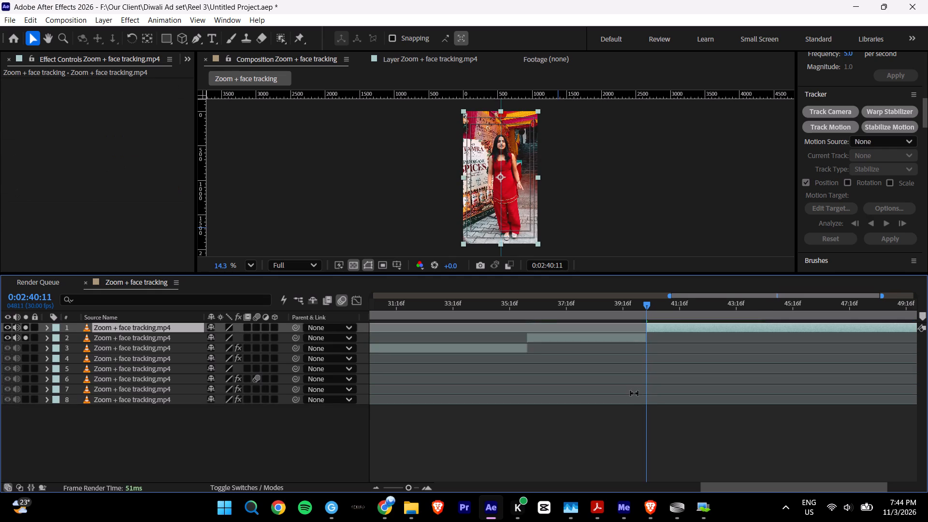
# Split the new top layer at the shot change before the street footage, at 0:02:44:21.
pyautogui.keyDown('shift'); pyautogui.scroll(-5, 634, 393); pyautogui.keyUp('shift')
pyautogui.keyDown('shift'); pyautogui.scroll(-4, 635, 436); pyautogui.keyUp('shift')
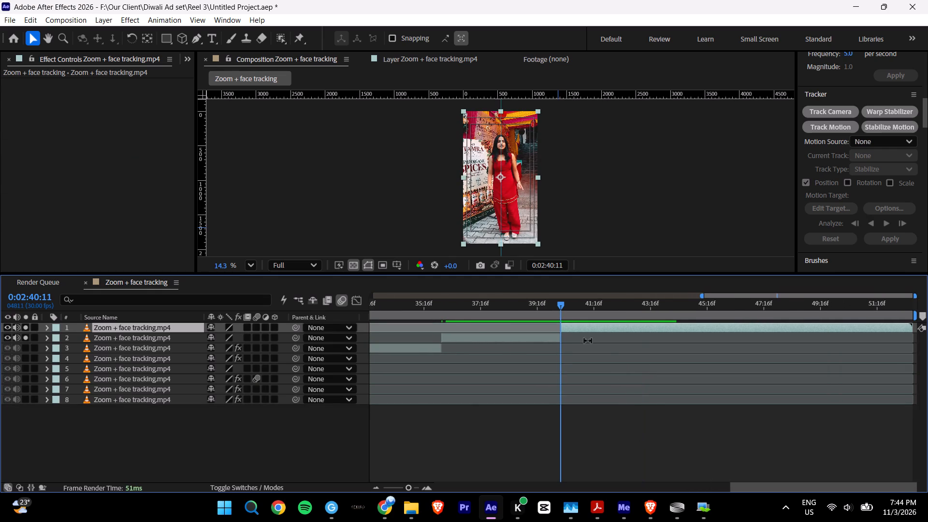
pyautogui.moveTo(562, 306); pyautogui.dragTo(708, 326)
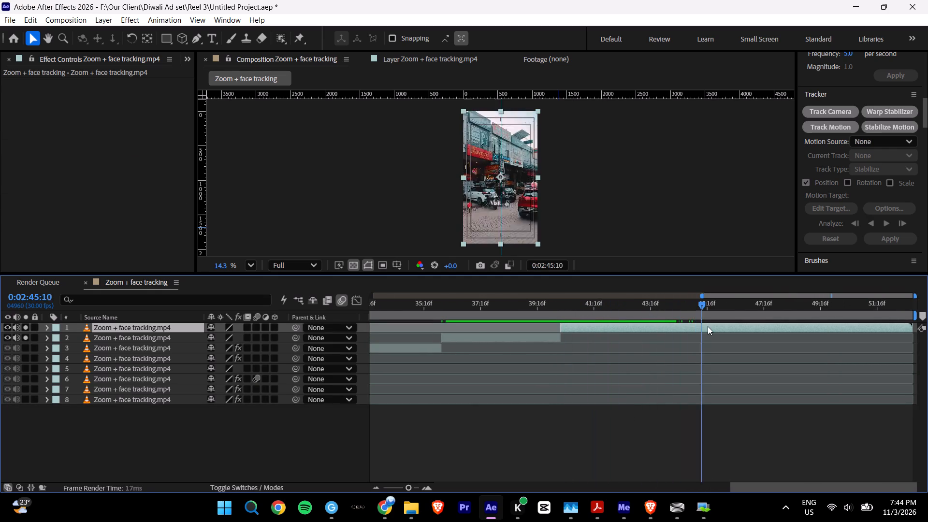
pyautogui.moveTo(708, 326); pyautogui.dragTo(688, 319)
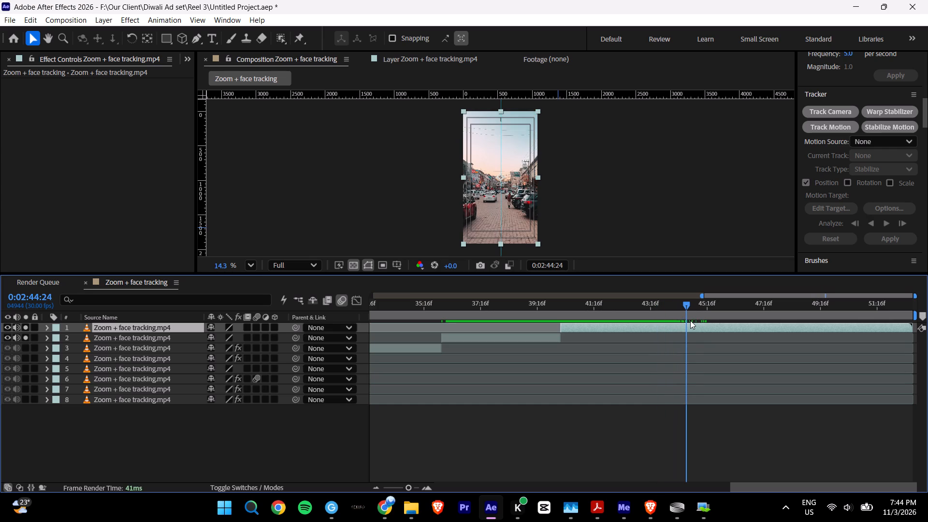
pyautogui.hotkey('ctrl', 'Left')
pyautogui.hotkey('ctrl', 'Left')
pyautogui.hotkey('ctrl', 'Left')
pyautogui.hotkey('ctrl', 'Left')
pyautogui.hotkey('ctrl', 'Right')
pyautogui.hotkey('ctrl', 'Right')
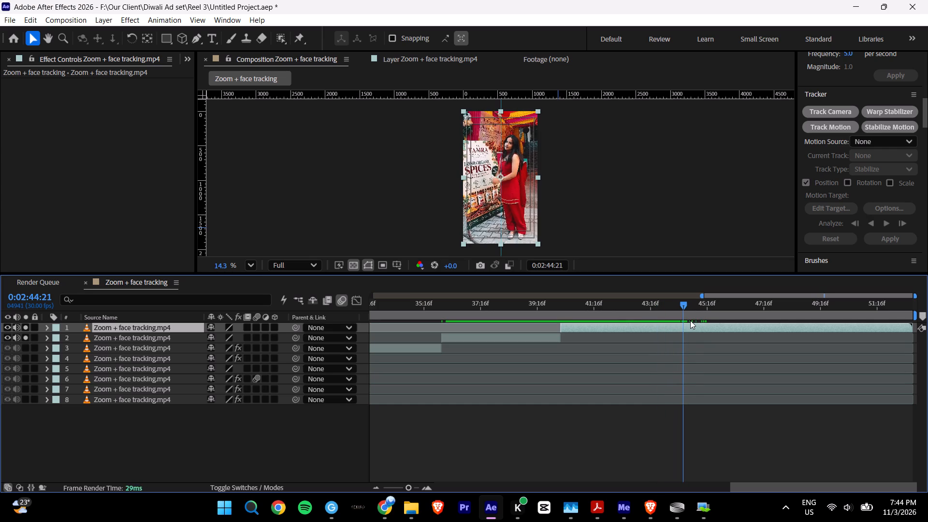
pyautogui.hotkey('ctrl', 'Left')
pyautogui.hotkey('ctrl', 'shift', 'd')
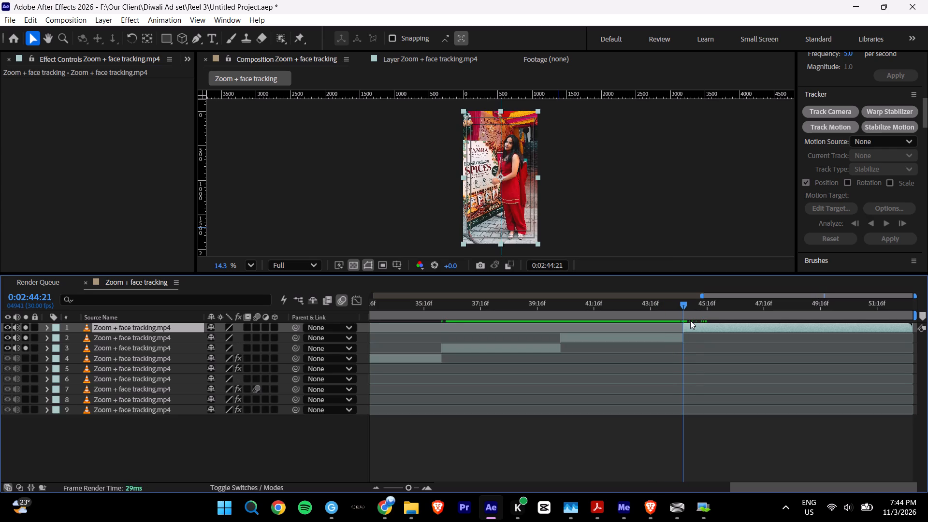
# Apply the Transform effect to layer 2, the clip that ends just before the street footage.
pyautogui.click(620, 308)
pyautogui.click(615, 336)
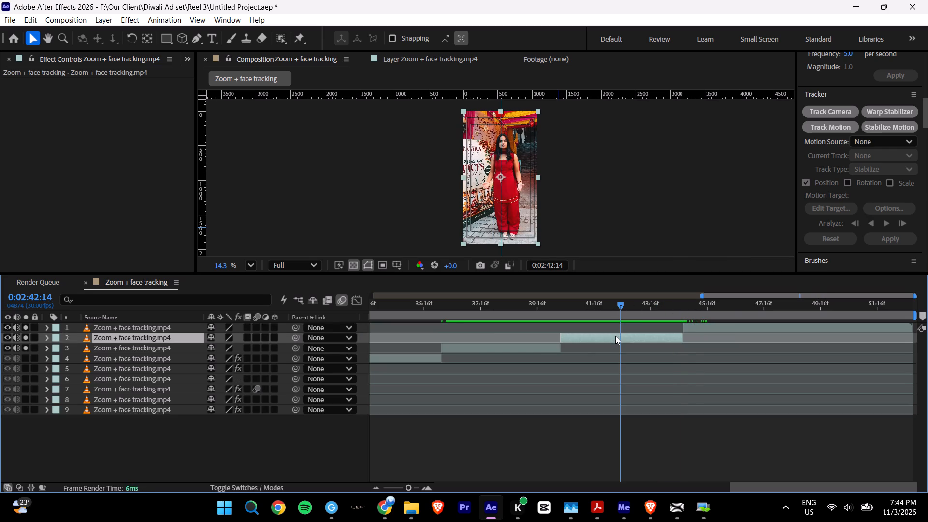
pyautogui.hotkey('ctrl', 'space')
pyautogui.press('t')
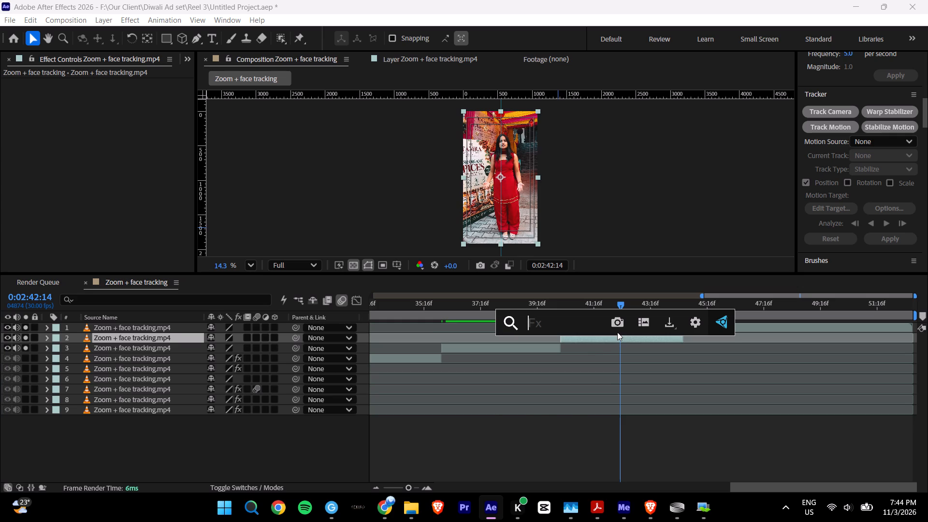
pyautogui.press('r')
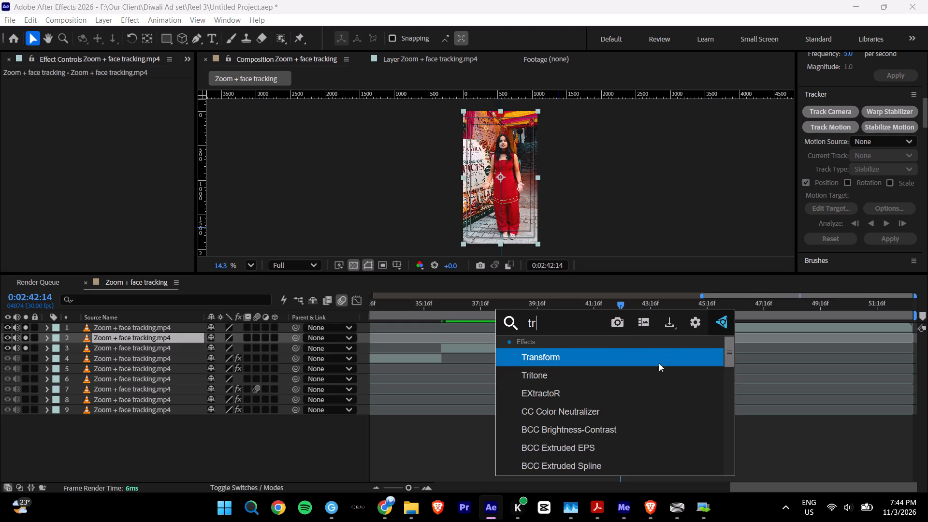
pyautogui.click(549, 350)
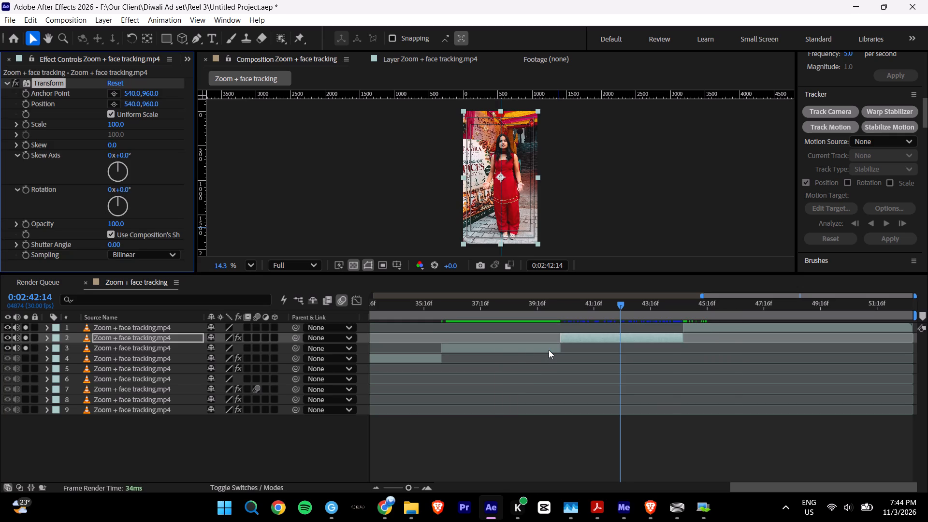
# Set layer 2's Transform Scale to 118 and Position to 540, 873 to enlarge and raise the woman in frame.
pyautogui.moveTo(116, 127); pyautogui.dragTo(120, 126)
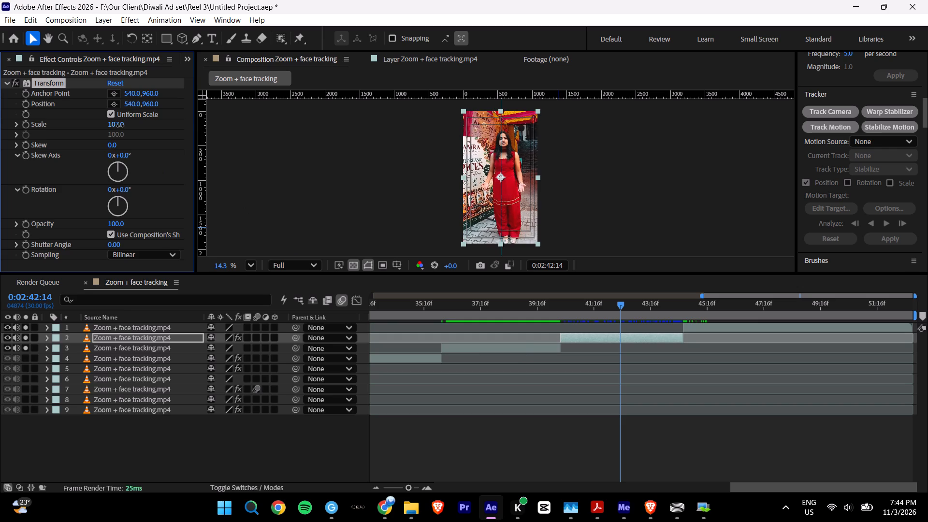
pyautogui.moveTo(120, 126); pyautogui.dragTo(125, 125)
pyautogui.moveTo(150, 102); pyautogui.dragTo(150, 102)
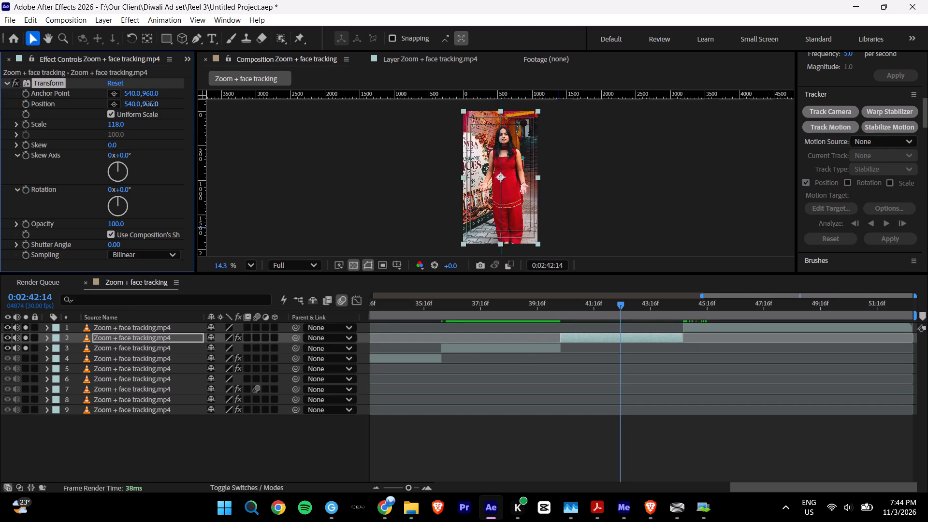
pyautogui.moveTo(150, 102); pyautogui.dragTo(83, 111)
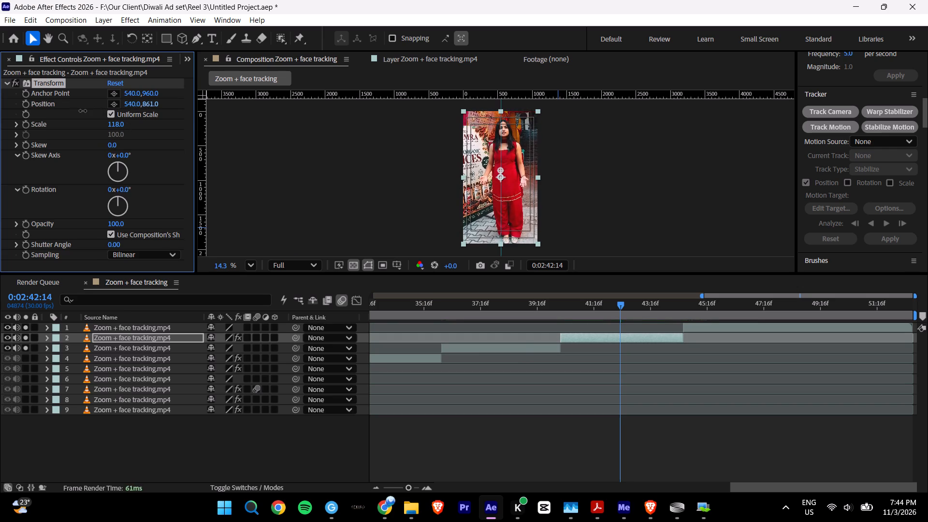
pyautogui.moveTo(83, 111); pyautogui.dragTo(89, 112)
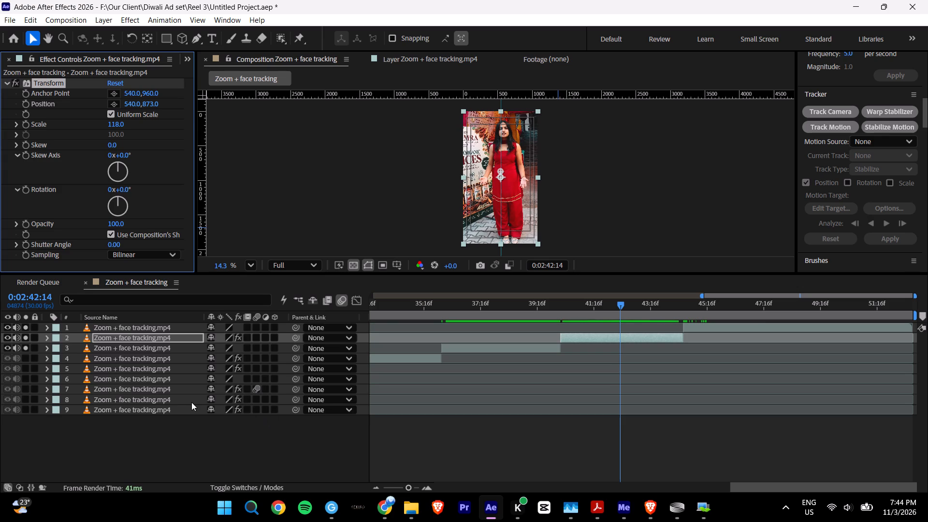
# Move the vertical guide from the middle of the frame out to about 4,100 px on the ruler, then deselect the layer.
pyautogui.moveTo(500, 201); pyautogui.dragTo(719, 206)
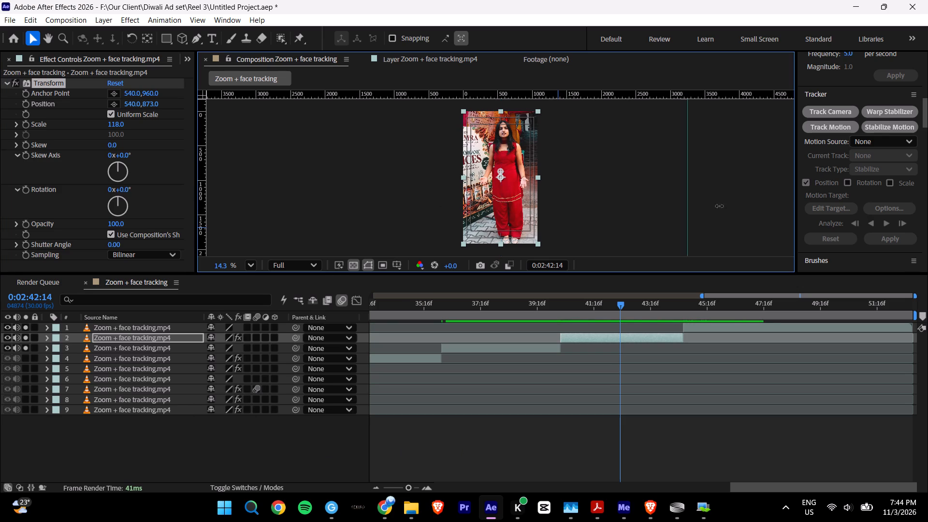
pyautogui.moveTo(719, 206); pyautogui.dragTo(746, 205)
pyautogui.click(639, 204)
# Shift the cut between layers 2 and 1 to 0:02:44:22, retrimming both clips, and check the frames around it.
pyautogui.moveTo(620, 303); pyautogui.dragTo(595, 304)
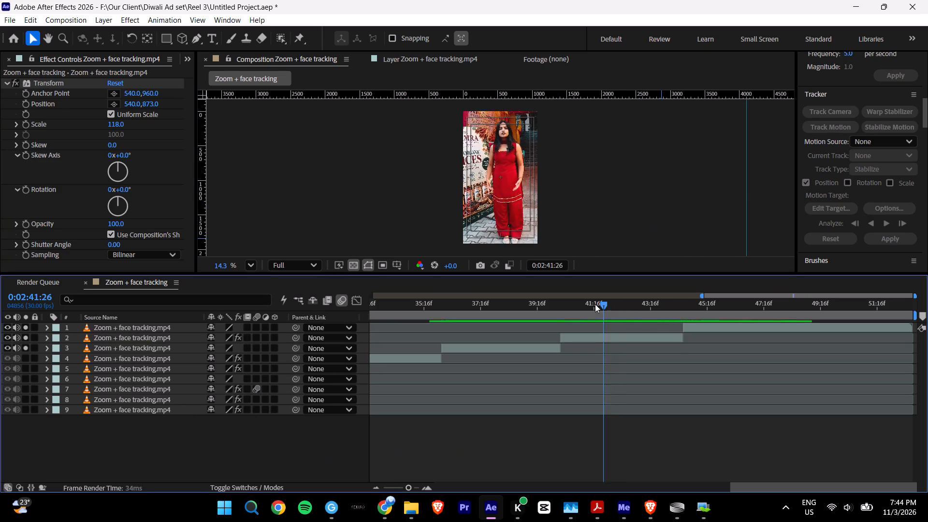
pyautogui.moveTo(595, 304); pyautogui.dragTo(639, 310)
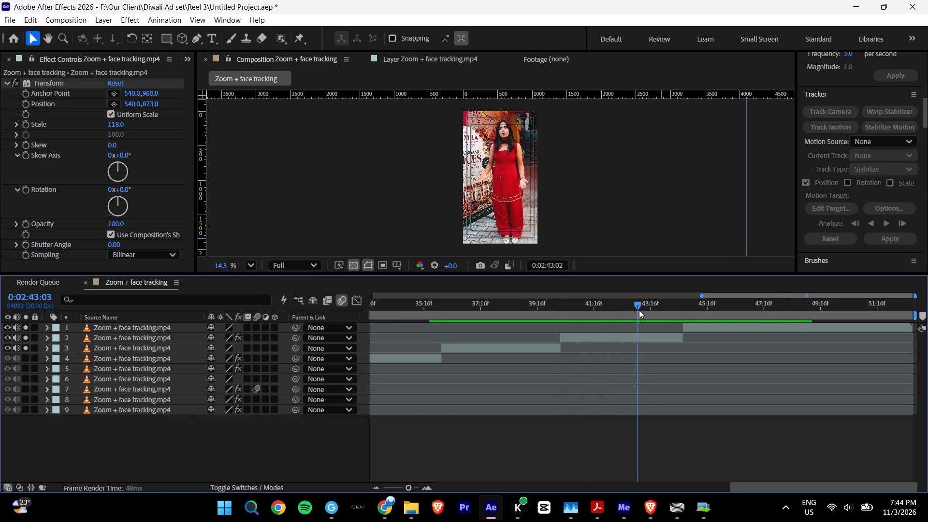
pyautogui.moveTo(639, 310); pyautogui.dragTo(684, 312)
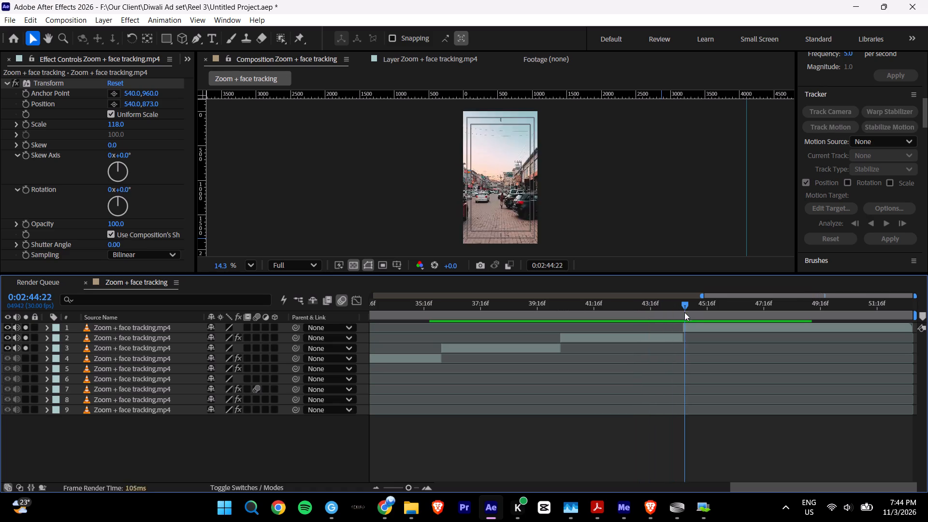
pyautogui.moveTo(684, 312); pyautogui.dragTo(682, 315)
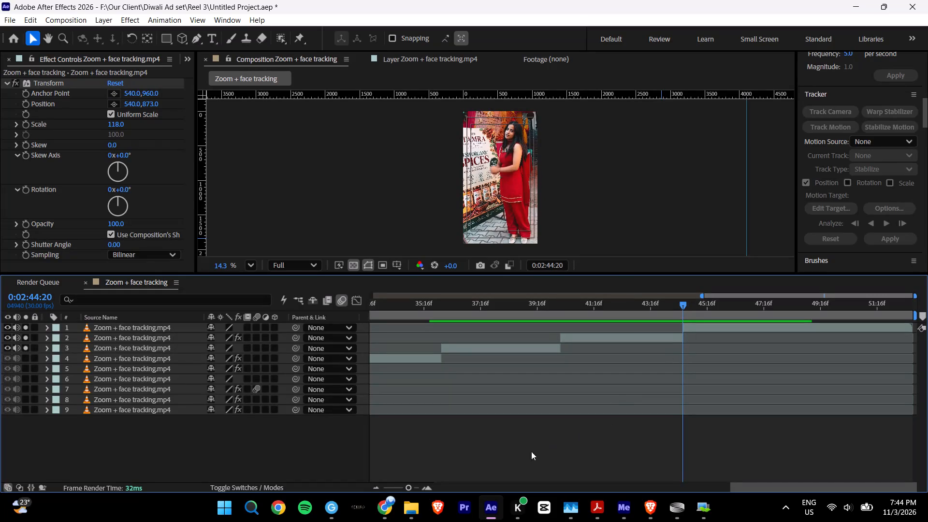
pyautogui.click(429, 482)
pyautogui.tripleClick(425, 486)
pyautogui.doubleClick(425, 486)
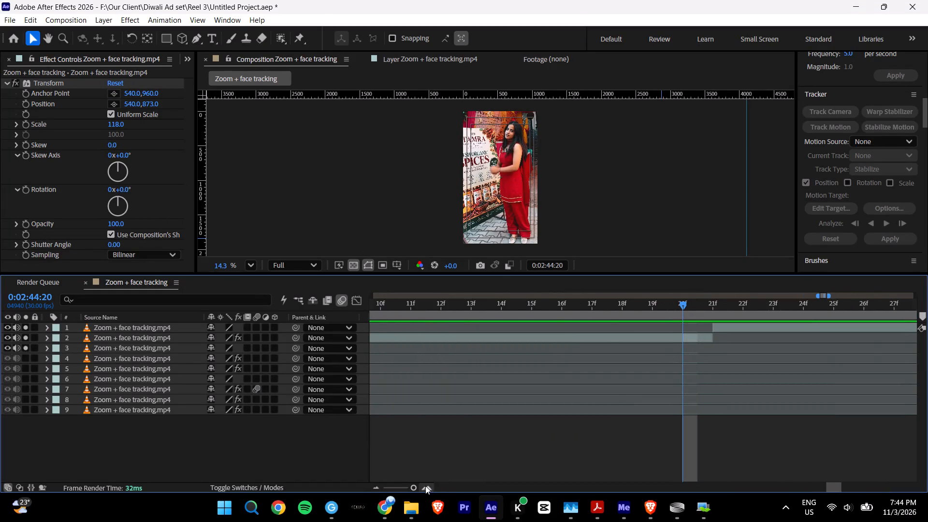
pyautogui.keyDown('shift'); pyautogui.scroll(-6, 538, 435); pyautogui.keyUp('shift')
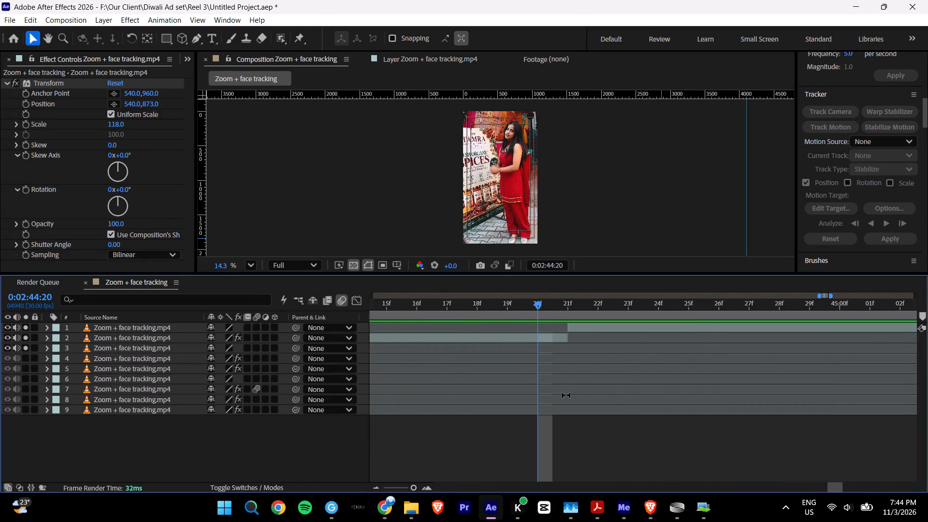
pyautogui.hotkey('ctrl', 'Right')
pyautogui.hotkey('ctrl', 'Right')
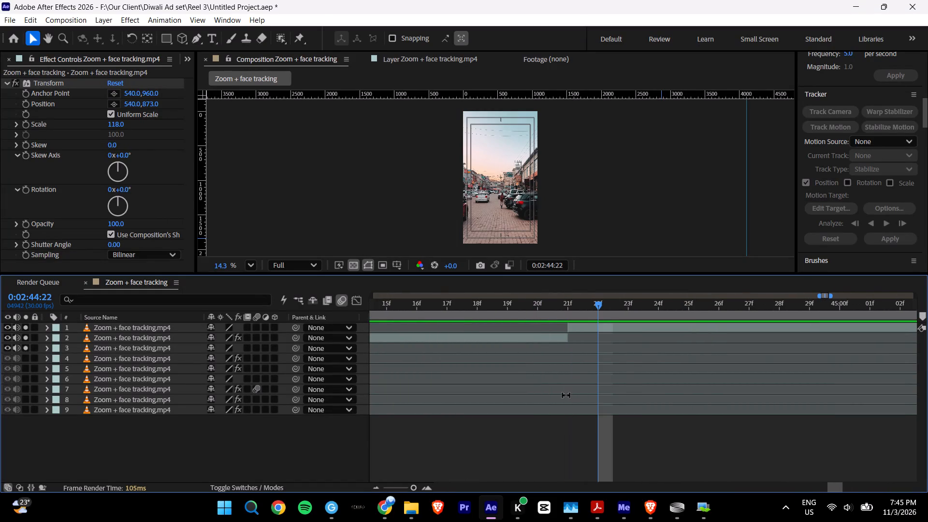
pyautogui.moveTo(566, 330); pyautogui.dragTo(589, 332)
pyautogui.moveTo(570, 341); pyautogui.dragTo(590, 344)
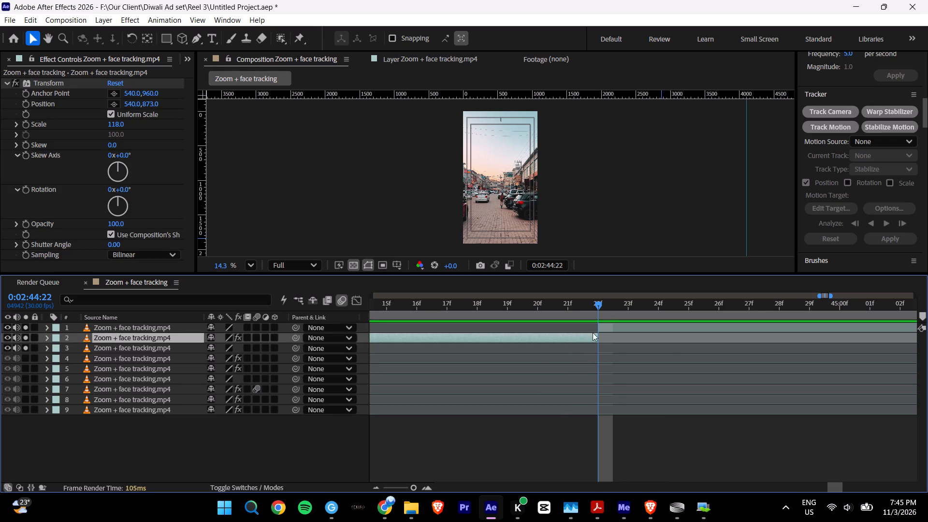
pyautogui.moveTo(592, 305); pyautogui.dragTo(513, 321)
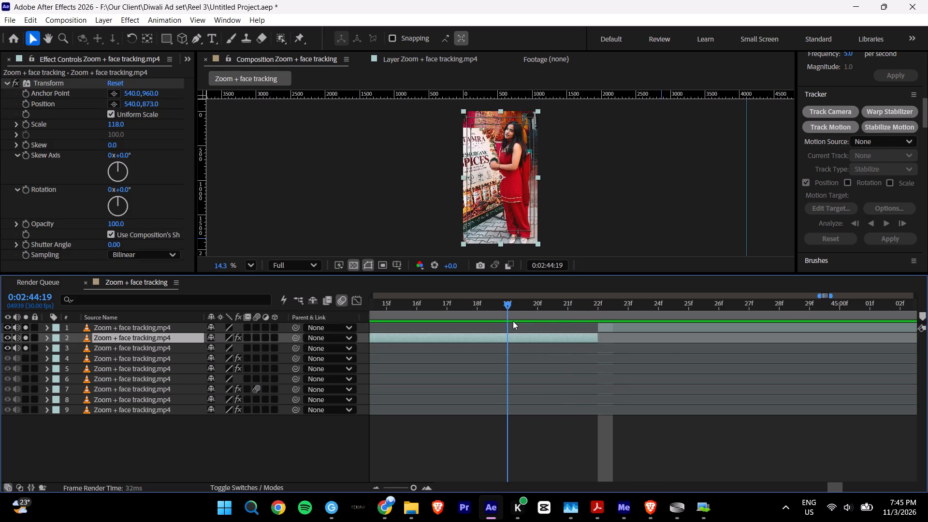
pyautogui.moveTo(513, 321); pyautogui.dragTo(602, 326)
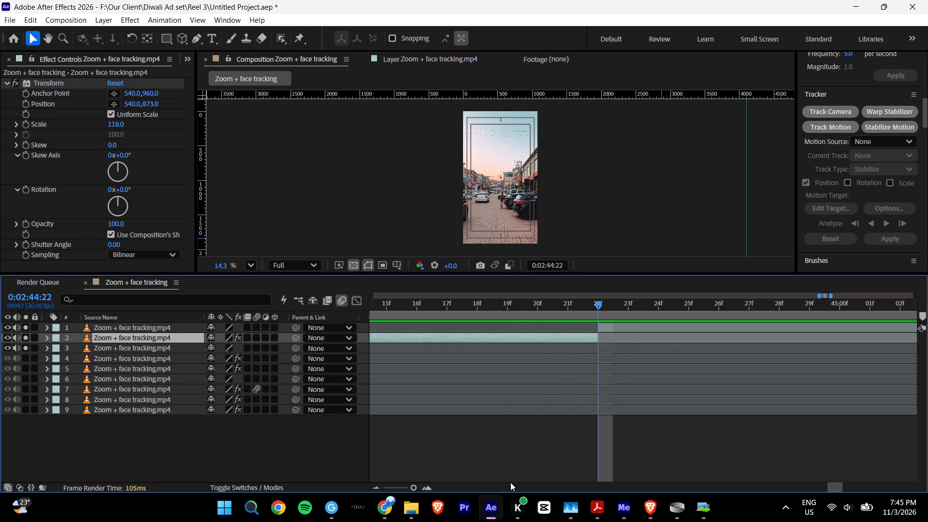
# Turn off solo for layers 1 to 3 so all nine clips show across the full timeline.
pyautogui.tripleClick(373, 490)
pyautogui.tripleClick(373, 490)
pyautogui.doubleClick(373, 490)
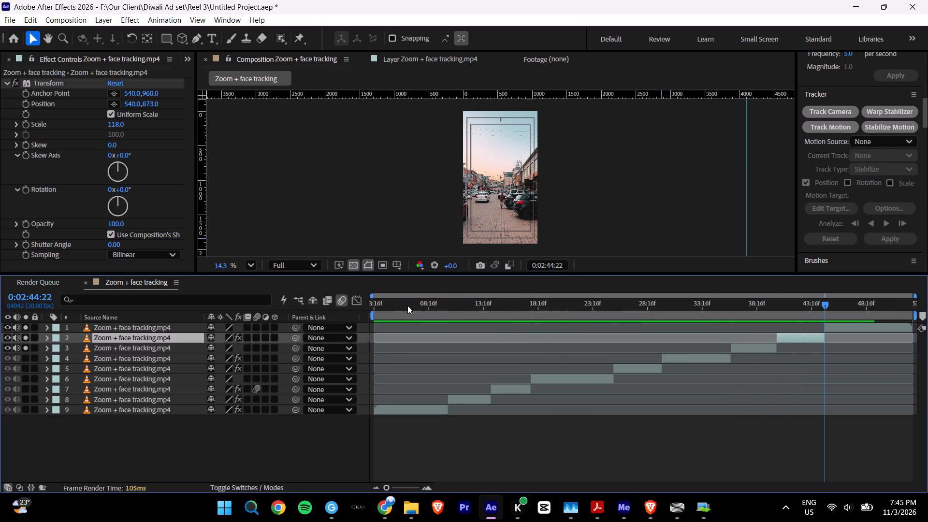
pyautogui.moveTo(407, 305); pyautogui.dragTo(392, 309)
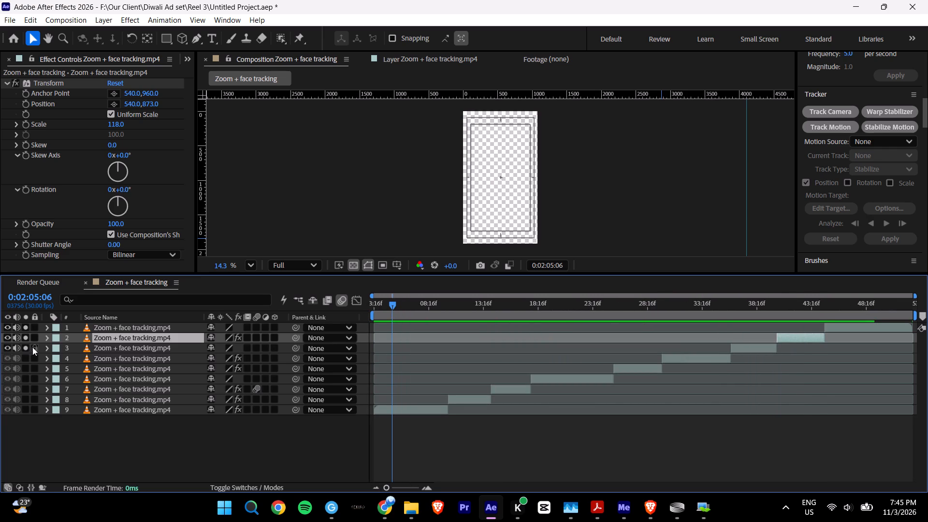
pyautogui.moveTo(24, 329); pyautogui.dragTo(28, 350)
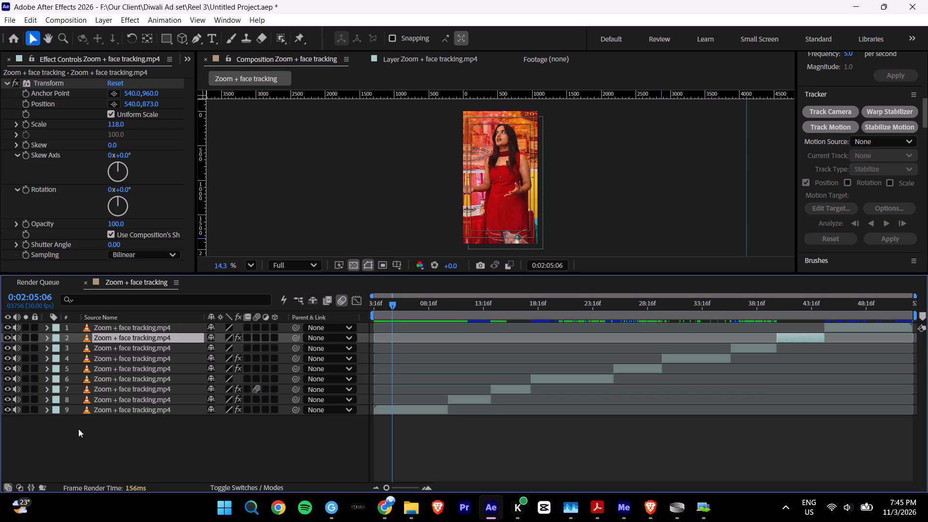
# Scrub through the nine clips from about 0:02:05 to 0:02:46:27 to review their framing, stabilization and cuts.
pyautogui.moveTo(393, 306); pyautogui.dragTo(444, 314)
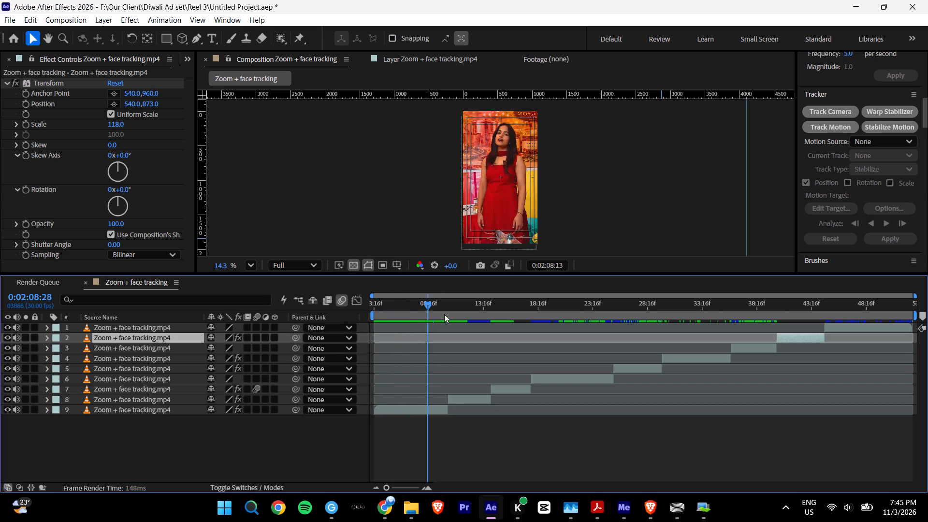
pyautogui.moveTo(444, 314); pyautogui.dragTo(392, 331)
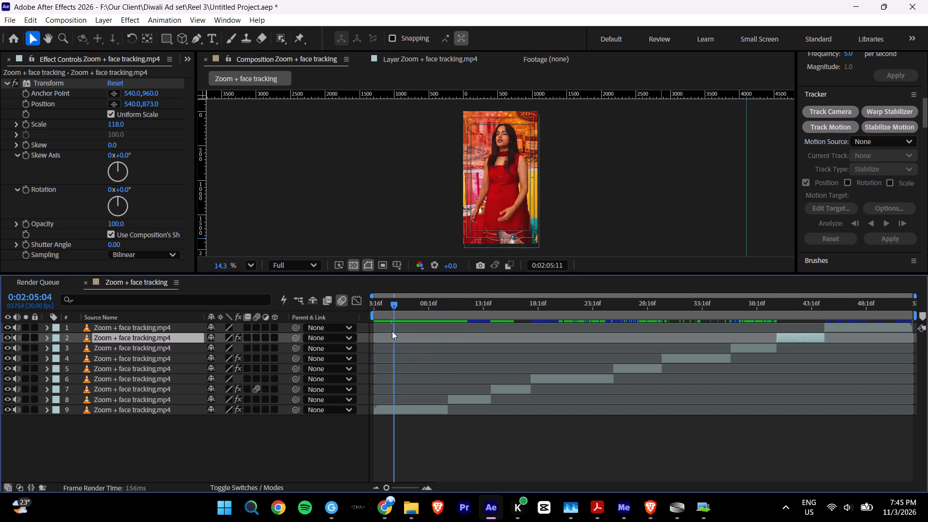
pyautogui.moveTo(392, 331); pyautogui.dragTo(477, 365)
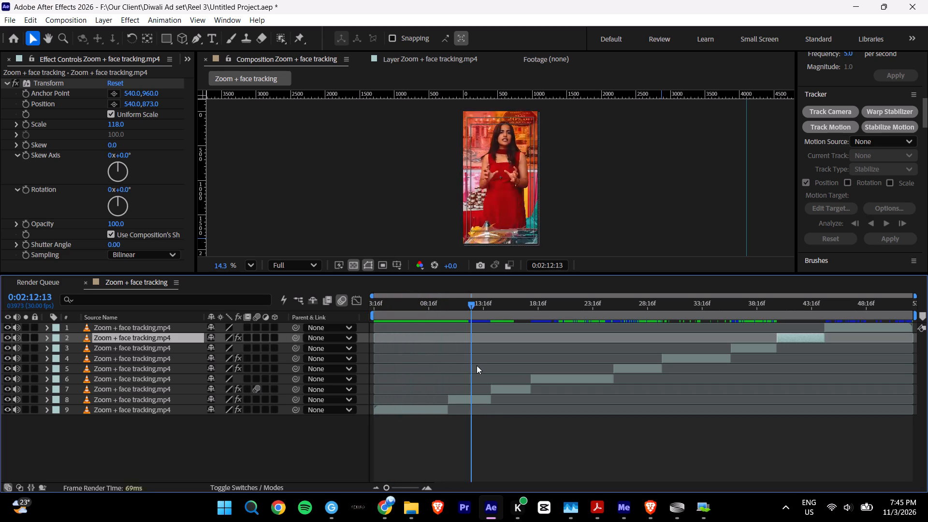
pyautogui.moveTo(477, 365); pyautogui.dragTo(533, 377)
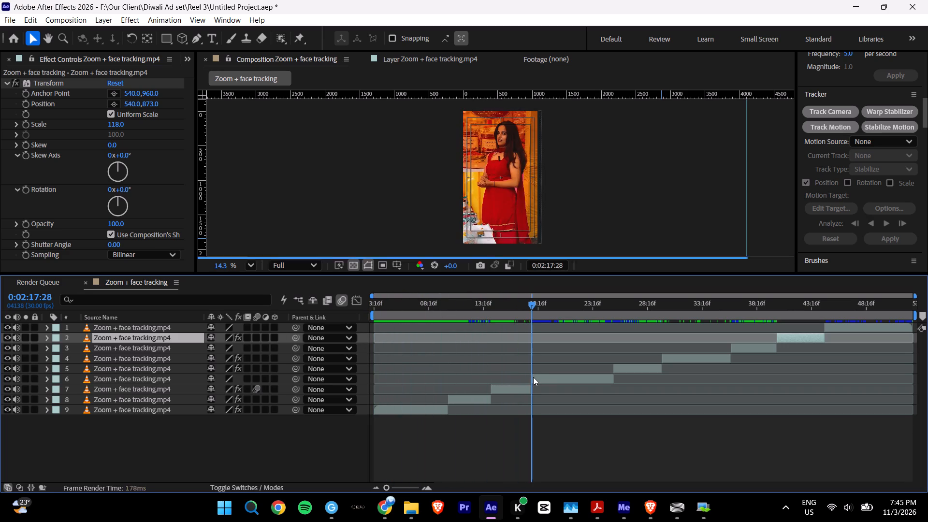
pyautogui.moveTo(533, 377); pyautogui.dragTo(551, 379)
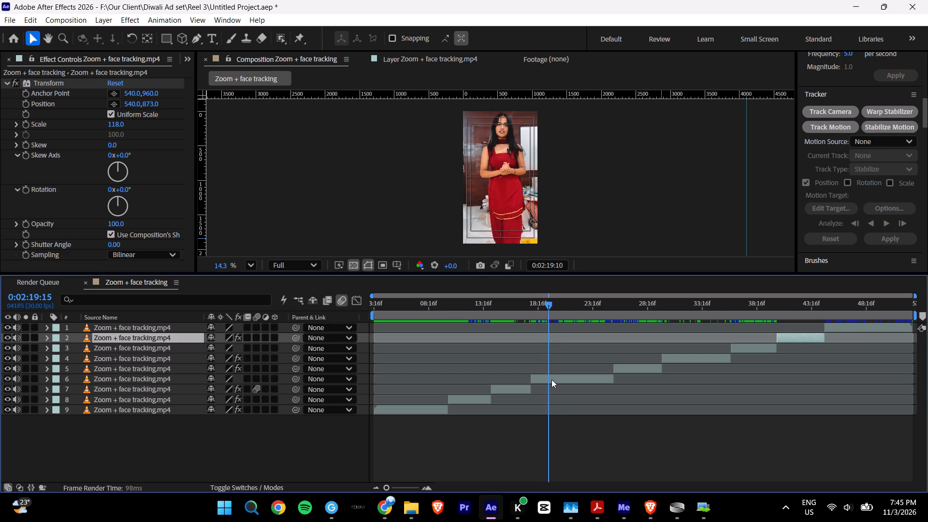
pyautogui.moveTo(551, 379); pyautogui.dragTo(595, 384)
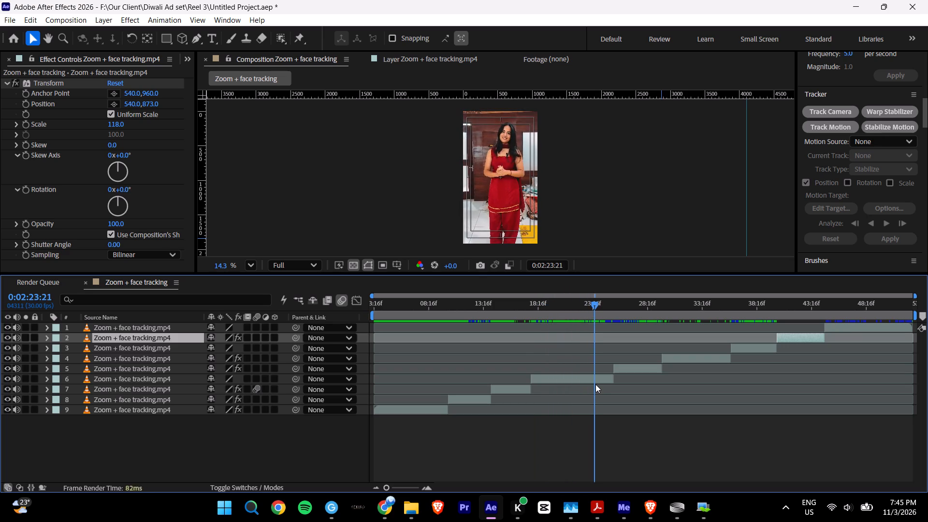
pyautogui.moveTo(595, 384); pyautogui.dragTo(638, 384)
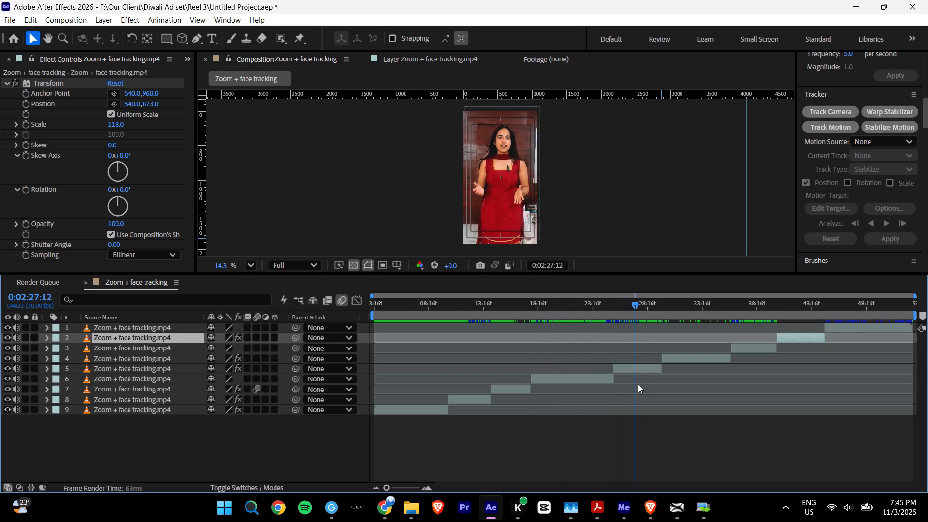
pyautogui.moveTo(638, 384); pyautogui.dragTo(675, 385)
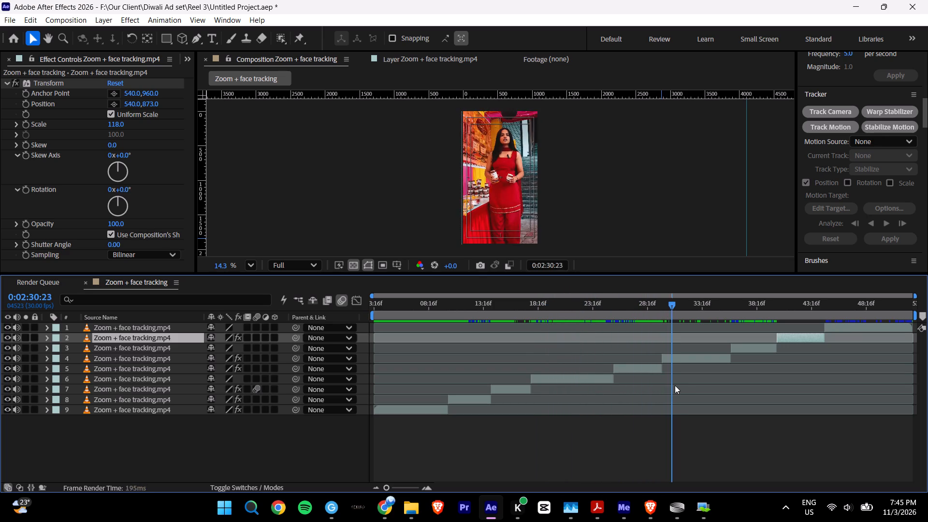
pyautogui.moveTo(675, 385); pyautogui.dragTo(713, 390)
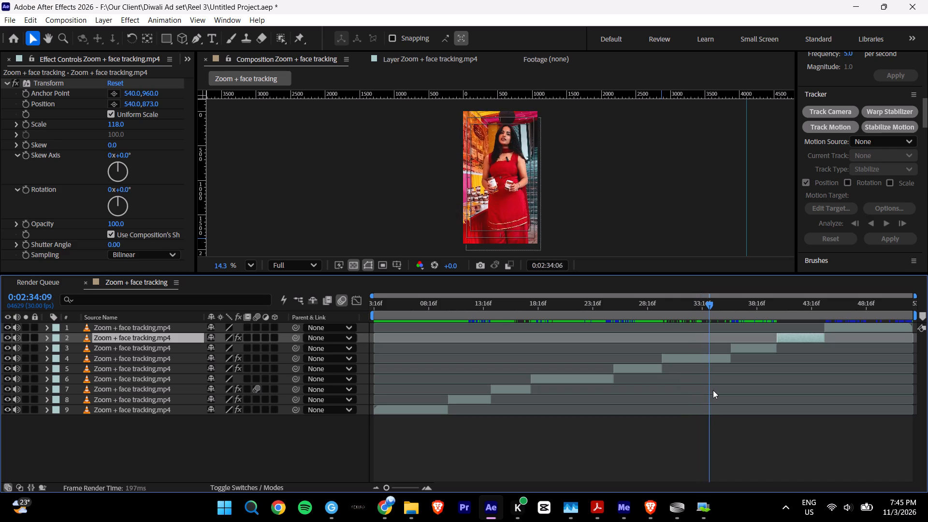
pyautogui.moveTo(713, 390); pyautogui.dragTo(714, 390)
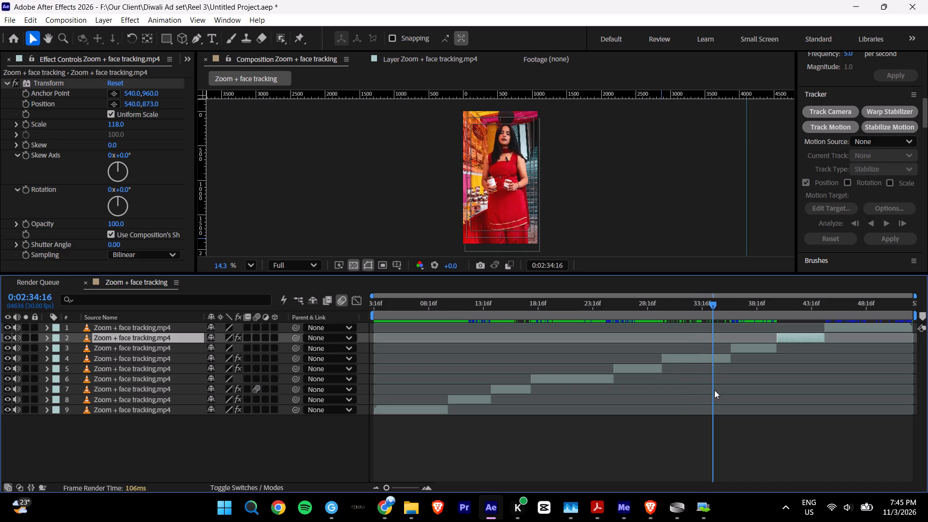
pyautogui.moveTo(714, 390); pyautogui.dragTo(760, 388)
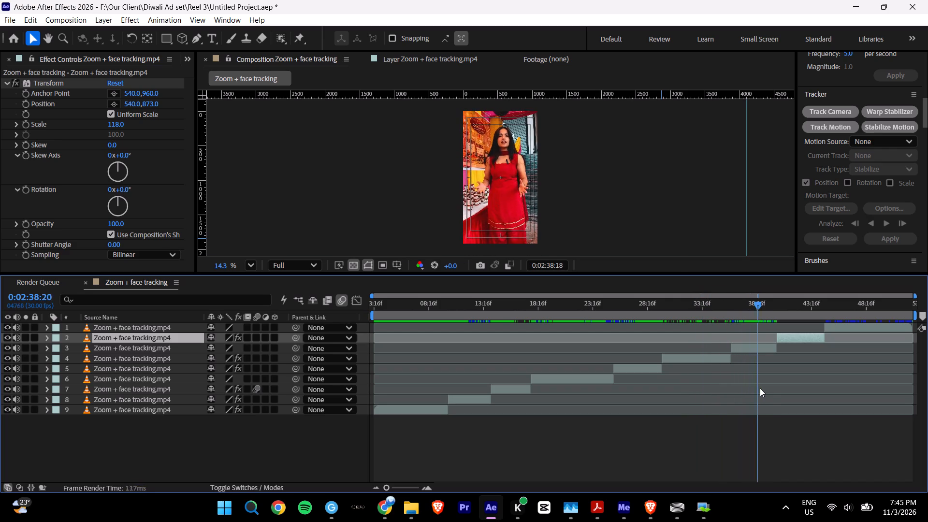
pyautogui.moveTo(760, 388); pyautogui.dragTo(807, 394)
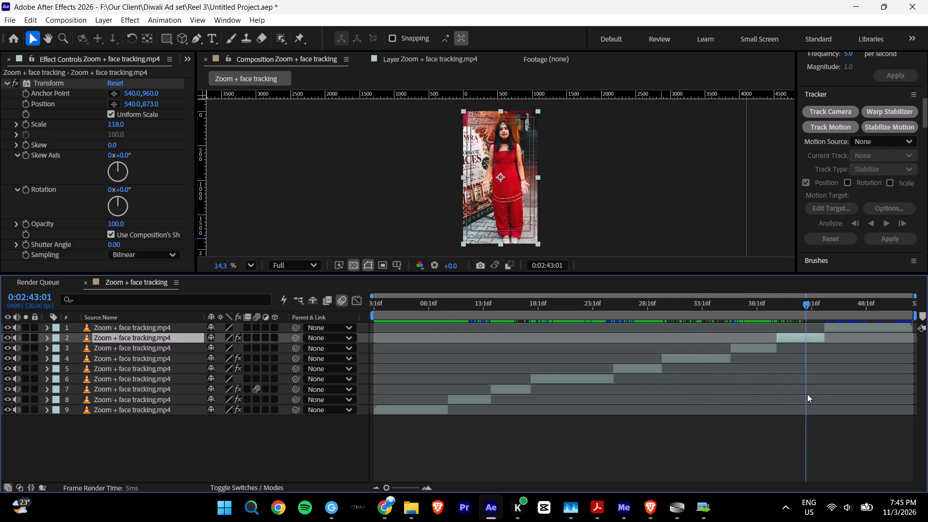
pyautogui.moveTo(807, 394); pyautogui.dragTo(852, 402)
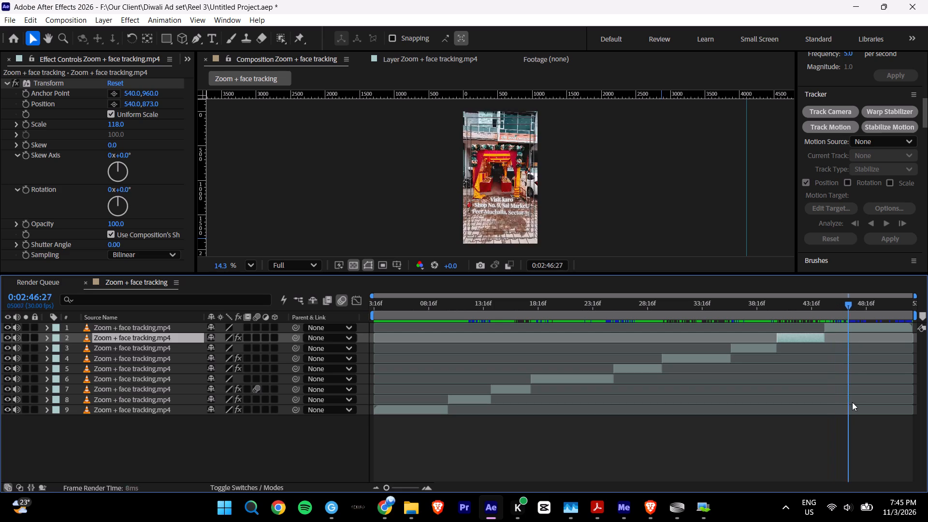
# Return the playhead to the start of the composition at 0:02:03:16 and deselect the layer.
pyautogui.moveTo(852, 402); pyautogui.dragTo(363, 417)
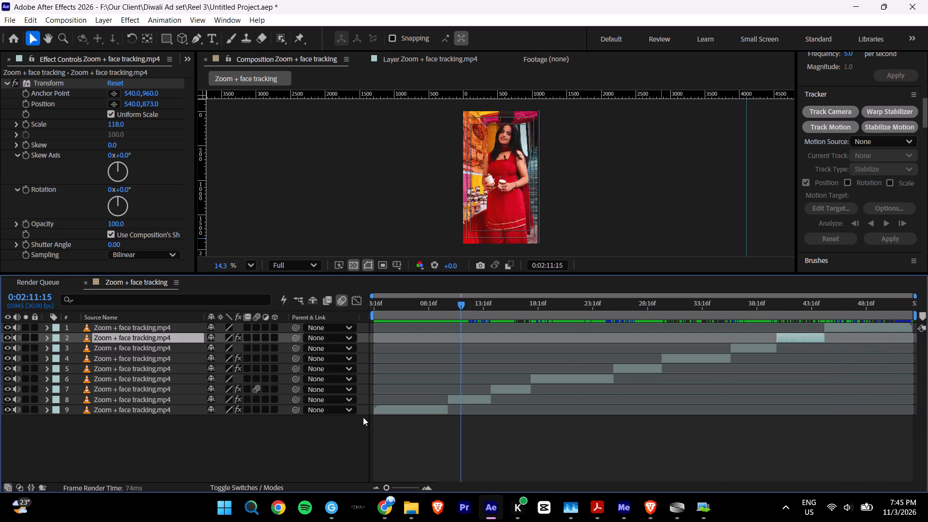
pyautogui.moveTo(363, 417); pyautogui.dragTo(283, 417)
pyautogui.click(272, 454)
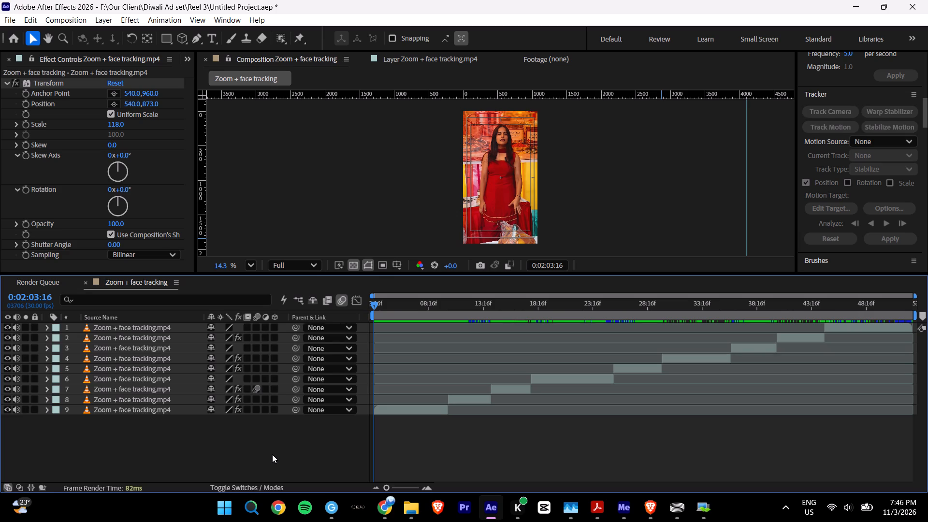
# Add the Zoom + face tracking composition to the render queue, then remove both of its queued entries to empty the queue.
pyautogui.hotkey('ctrl', 'm')
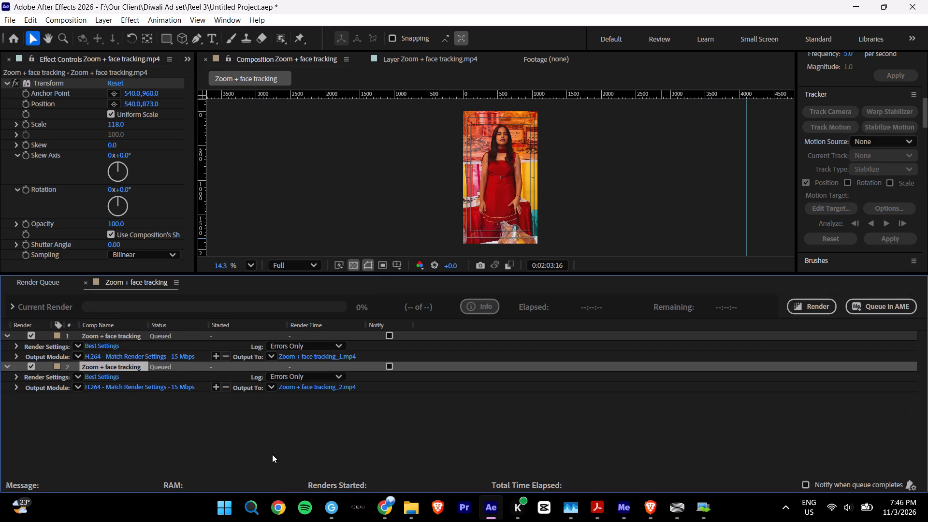
pyautogui.click(178, 335)
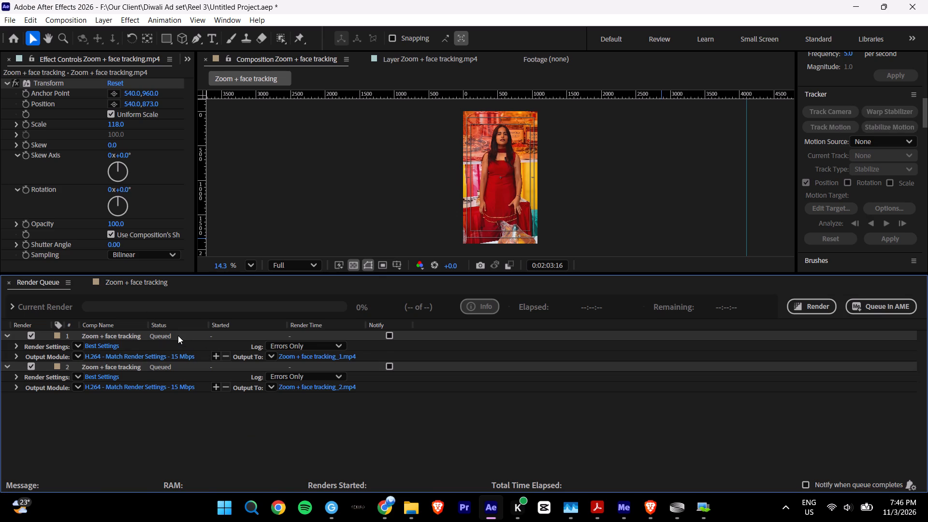
pyautogui.click(135, 327)
pyautogui.click(120, 330)
pyautogui.click(121, 337)
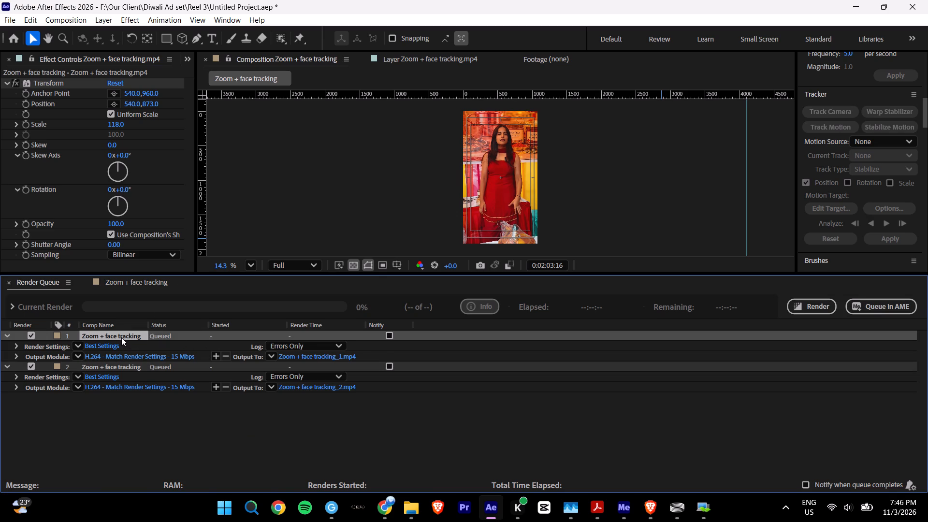
pyautogui.press('BackSpace')
pyautogui.click(110, 341)
pyautogui.press('BackSpace')
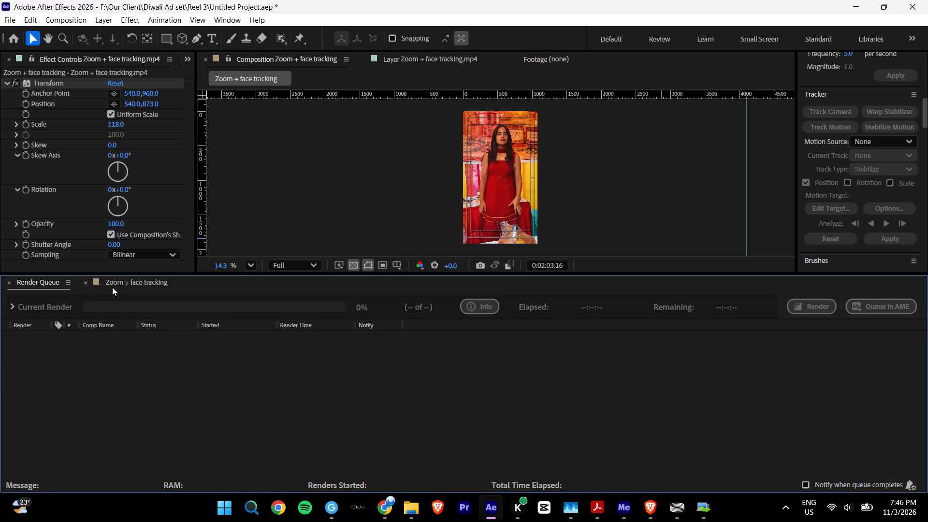
# Turn off motion blur for layer 7 in the Zoom + face tracking timeline.
pyautogui.click(112, 287)
pyautogui.click(382, 488)
pyautogui.click(375, 489)
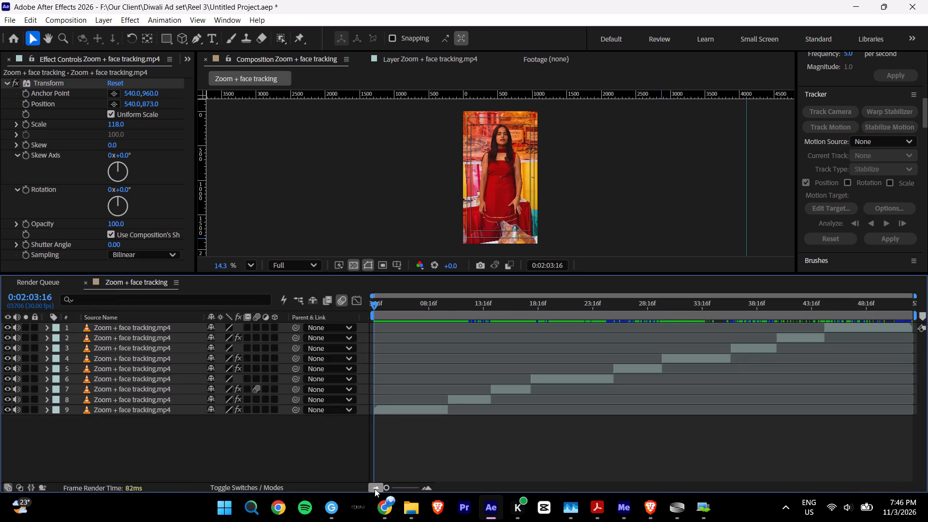
pyautogui.keyDown('shift'); pyautogui.scroll(-6, 412, 460); pyautogui.keyUp('shift')
pyautogui.click(258, 391)
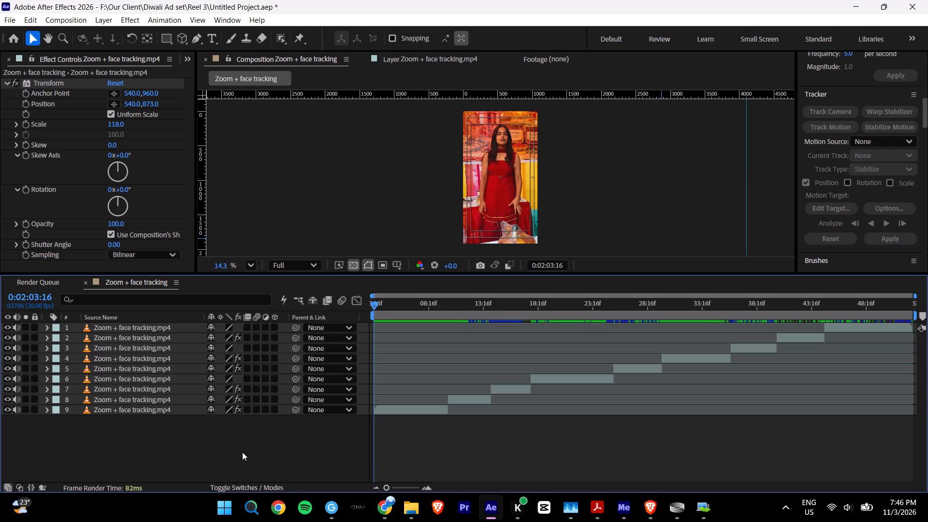
# Add the Zoom + face tracking composition to the render queue and send it to Adobe Media Encoder.
pyautogui.hotkey('ctrl', 'm')
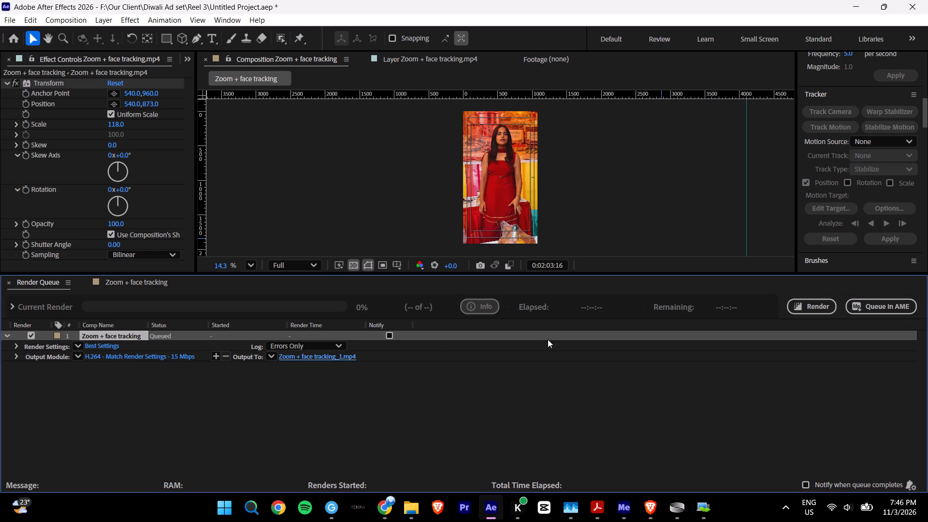
pyautogui.click(894, 311)
# Name the Zoom + face tracking job's output file "Zoom + face tracking Pr your turn" and save it in the Reel 3 folder.
pyautogui.click(765, 182)
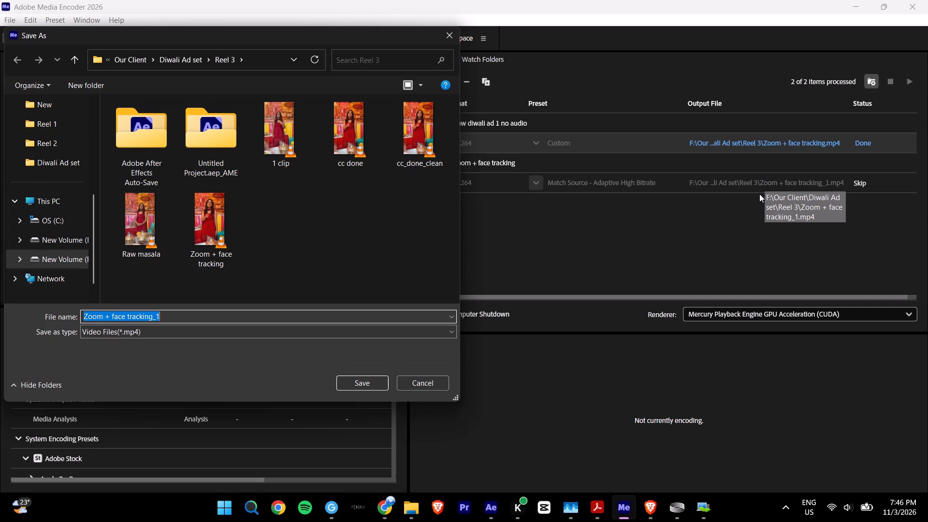
pyautogui.click(198, 318)
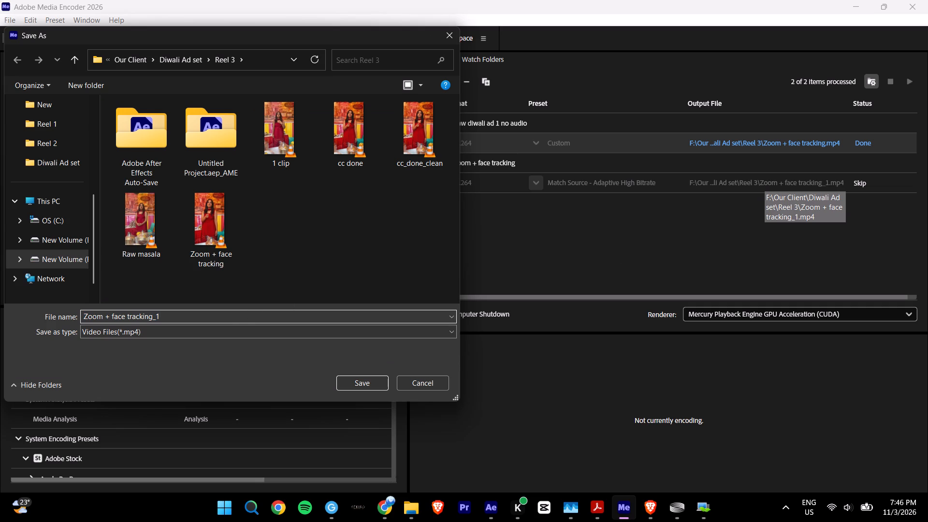
pyautogui.press('BackSpace')
pyautogui.press('BackSpace')
pyautogui.press('space')
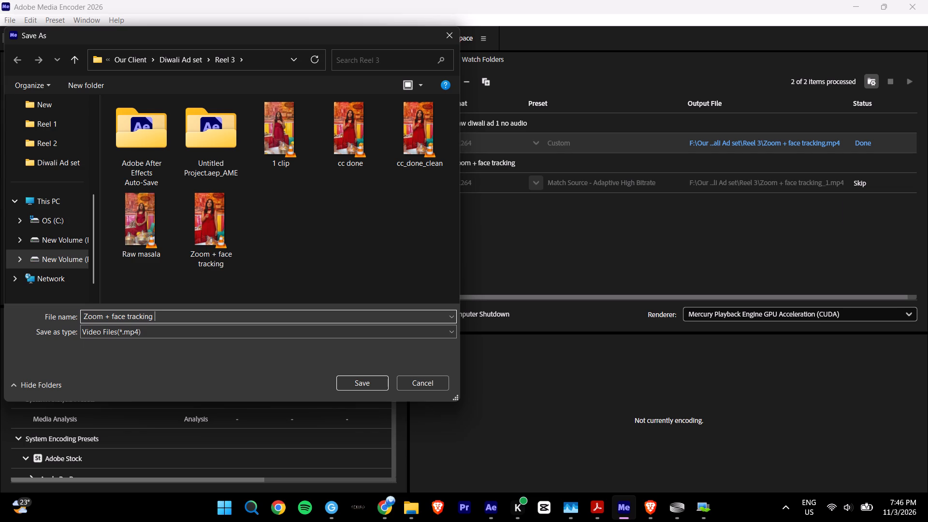
pyautogui.write('Pr your turn')
pyautogui.click(365, 385)
# Give the Zoom + face tracking job the High Quality 1080p HD preset, then match its video settings to the source.
pyautogui.click(617, 177)
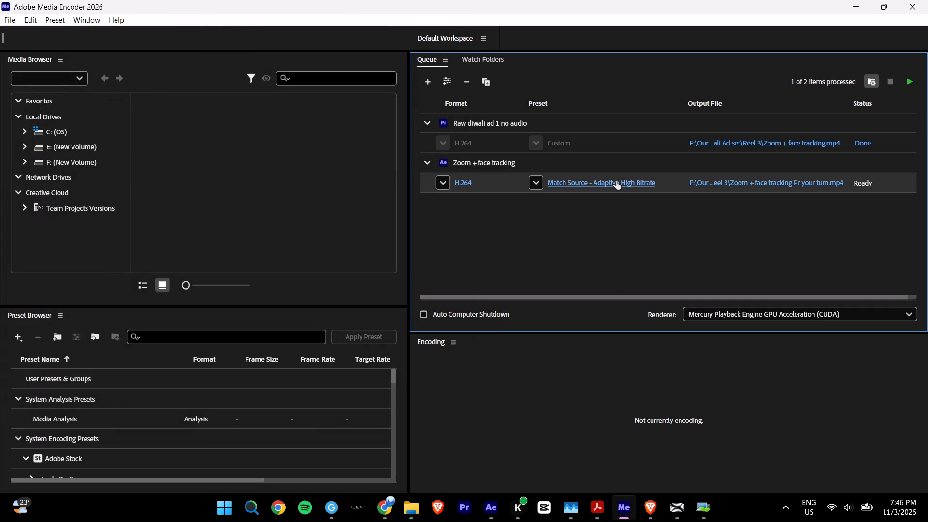
pyautogui.click(612, 187)
pyautogui.click(609, 185)
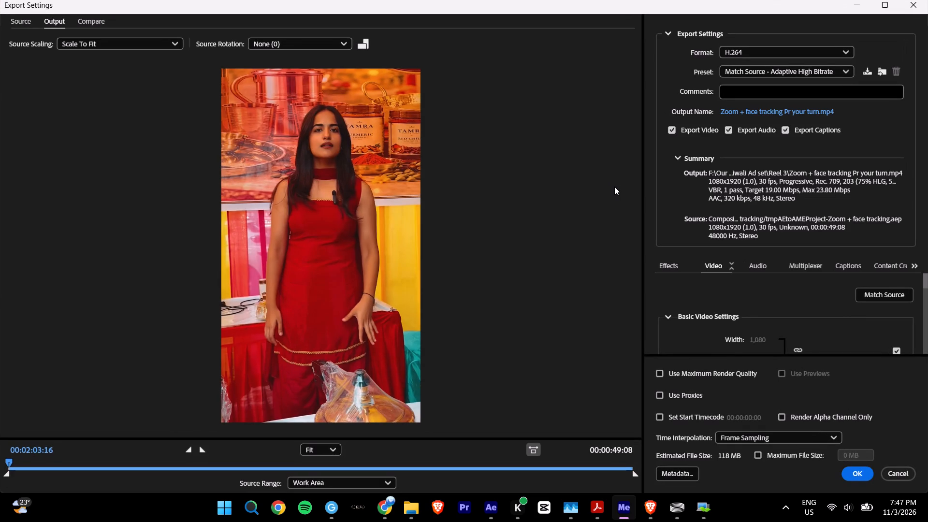
pyautogui.click(812, 74)
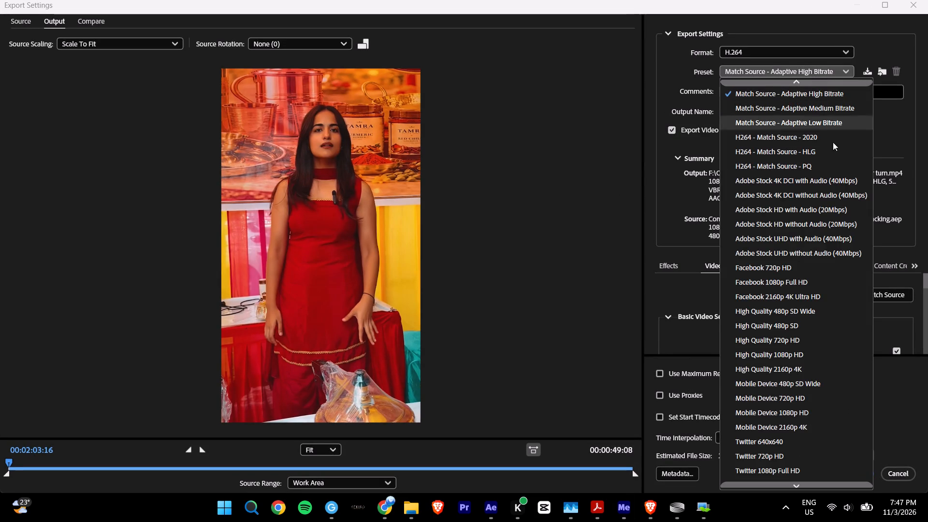
pyautogui.click(800, 360)
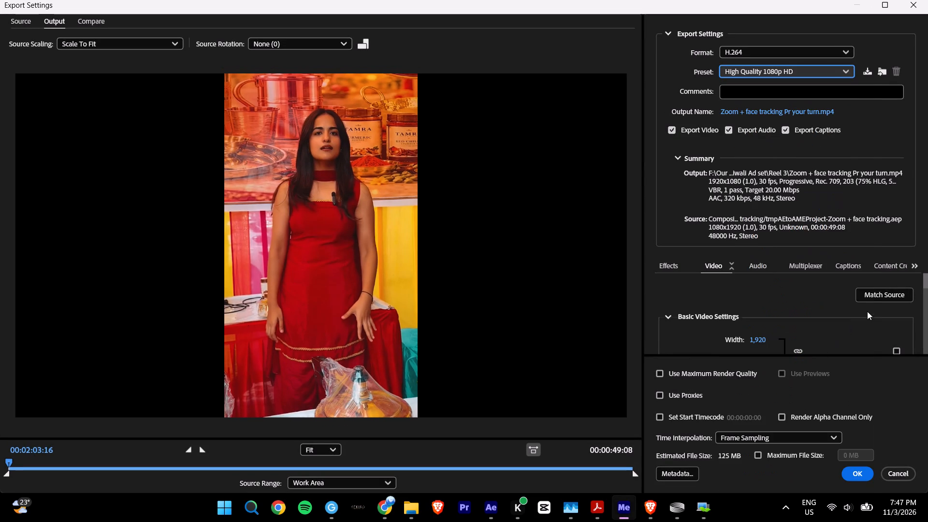
pyautogui.click(876, 300)
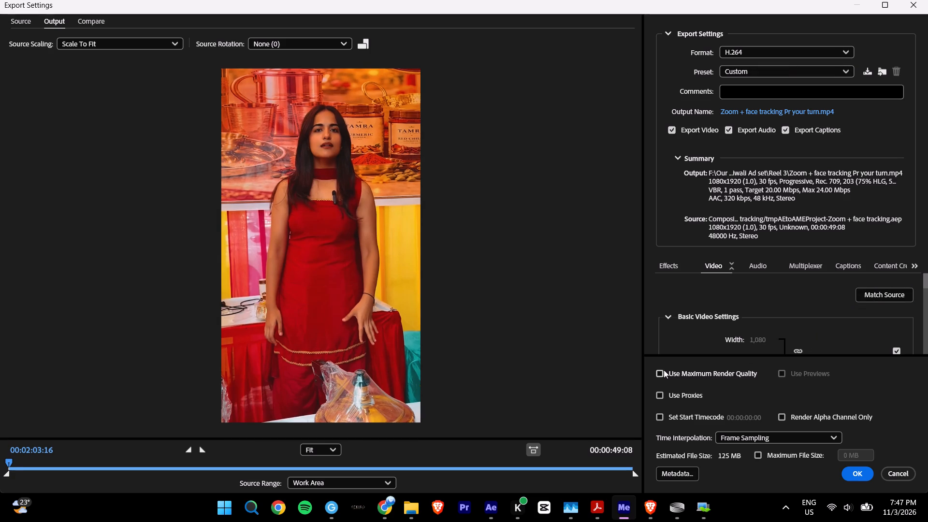
# Enable Use Maximum Render Quality and Render at Maximum Depth, check the remaining encoding options, and accept the export settings.
pyautogui.click(657, 378)
pyautogui.moveTo(924, 286); pyautogui.dragTo(927, 287)
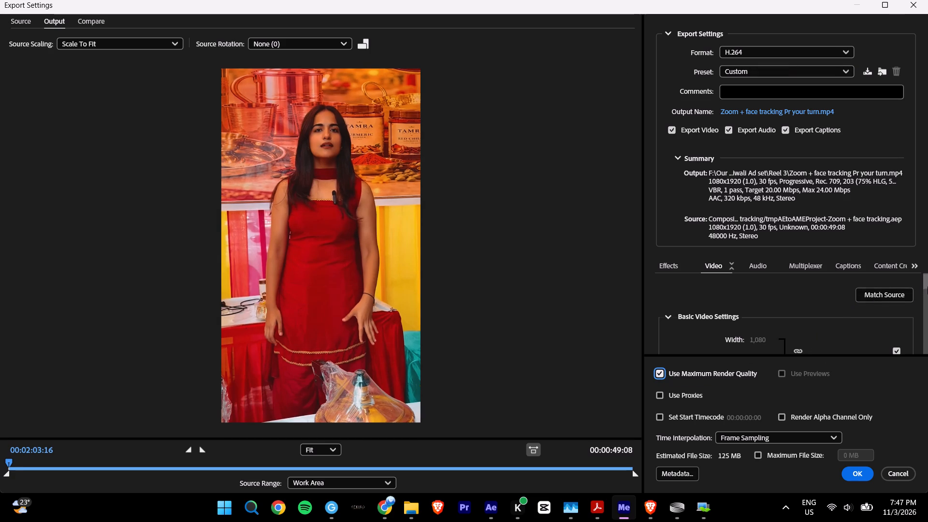
pyautogui.moveTo(927, 287); pyautogui.dragTo(927, 303)
pyautogui.click(669, 283)
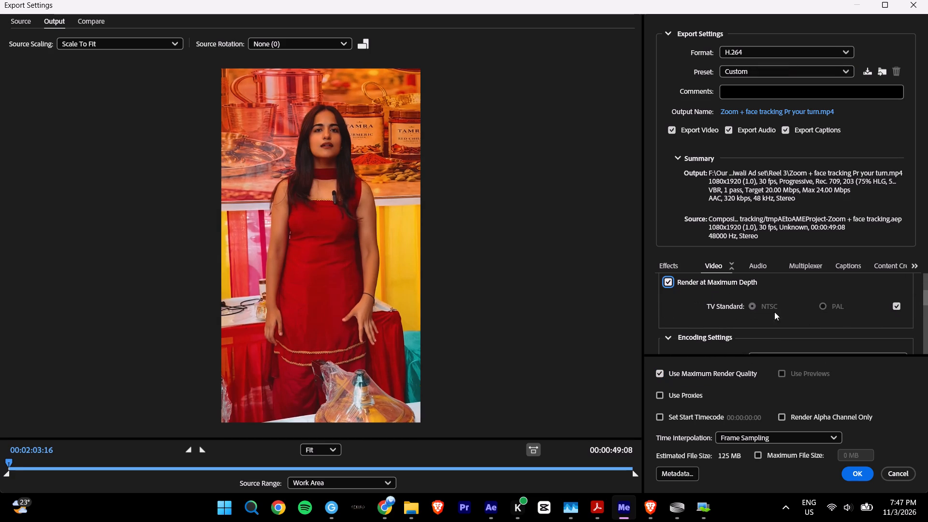
pyautogui.moveTo(927, 297); pyautogui.dragTo(927, 301)
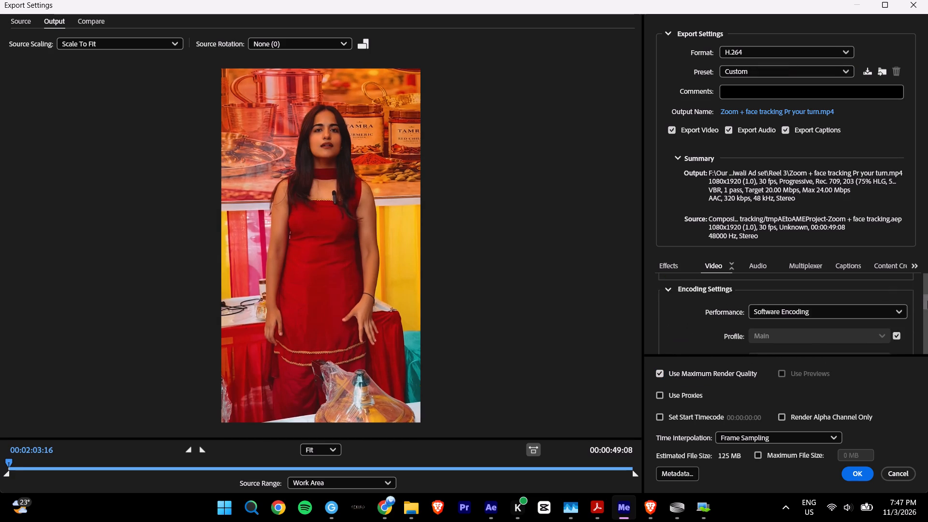
pyautogui.moveTo(927, 301); pyautogui.dragTo(927, 338)
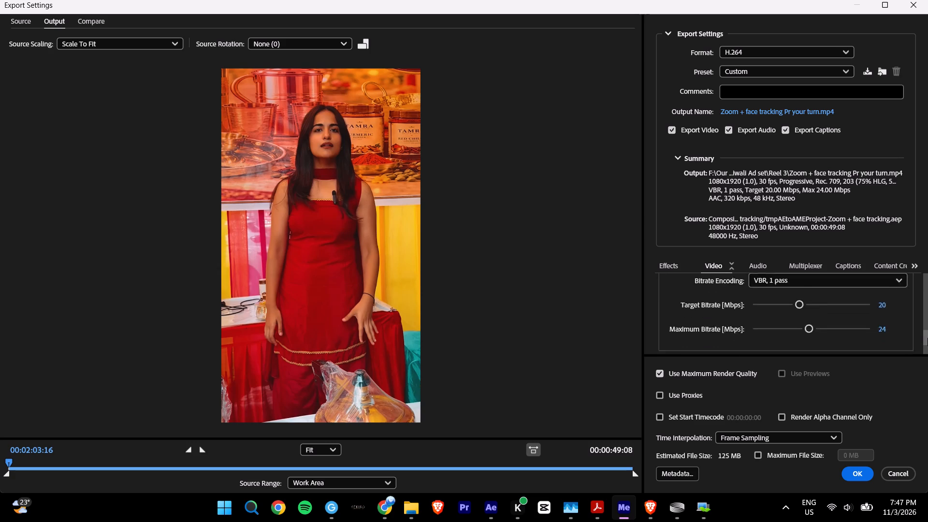
pyautogui.moveTo(927, 338); pyautogui.dragTo(927, 375)
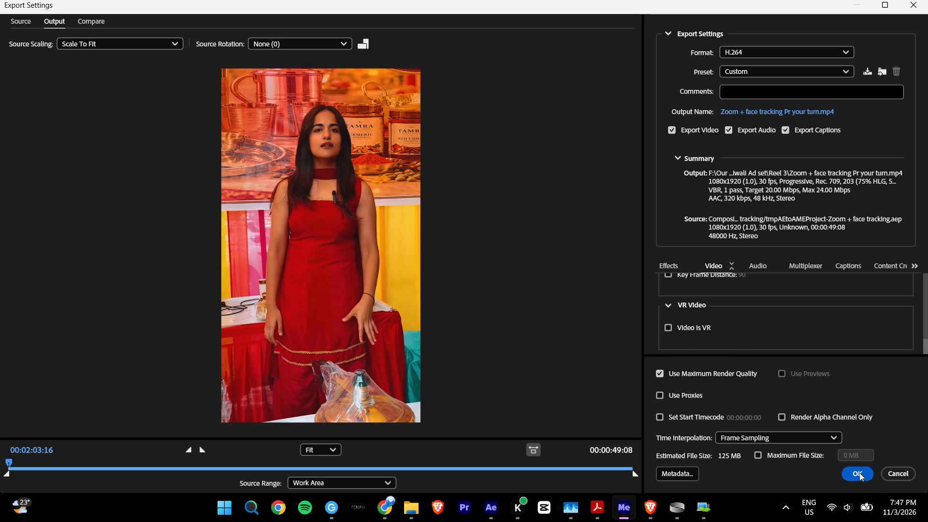
pyautogui.click(858, 473)
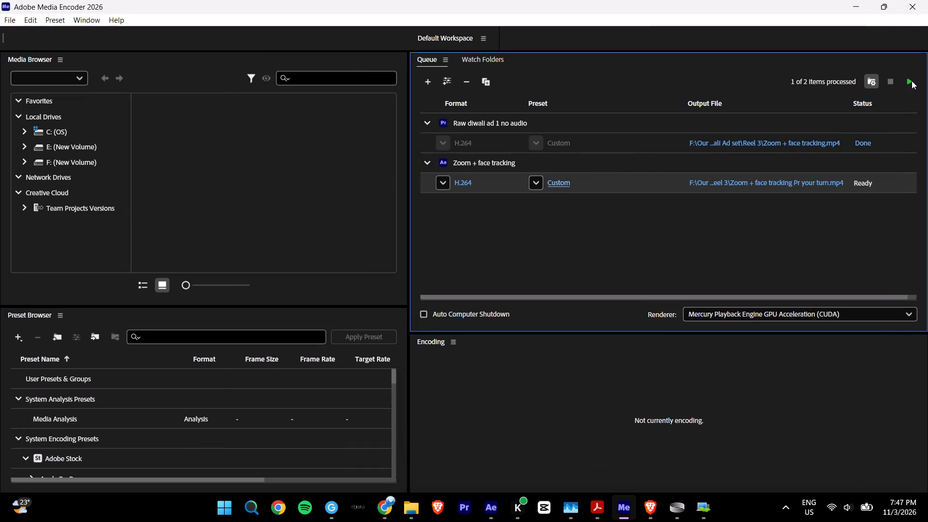
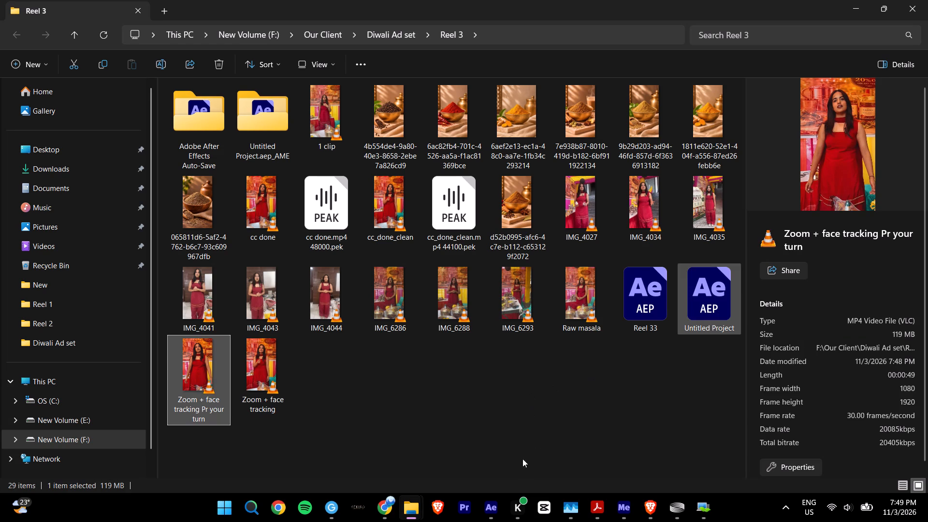
# Close After Effects from the desktop and answer its Save Project dialog.
pyautogui.rightClick(493, 511)
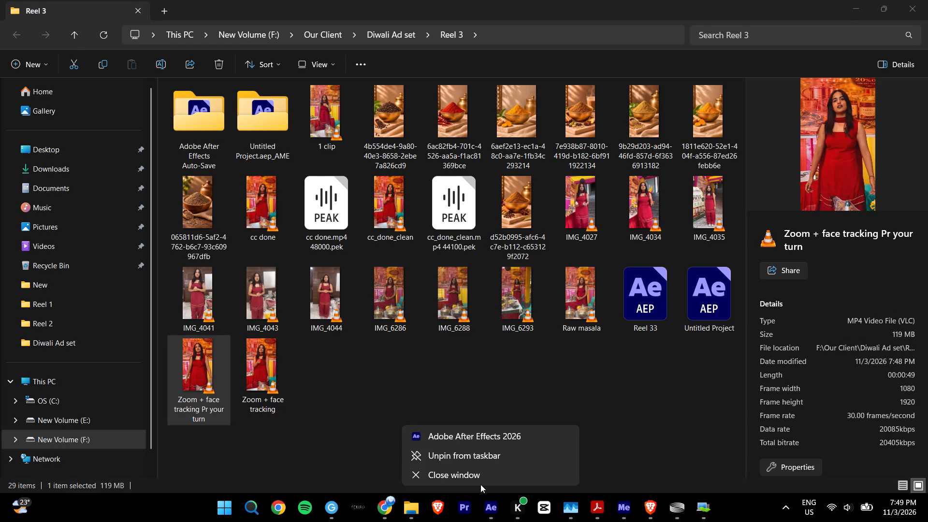
pyautogui.click(480, 476)
pyautogui.click(443, 289)
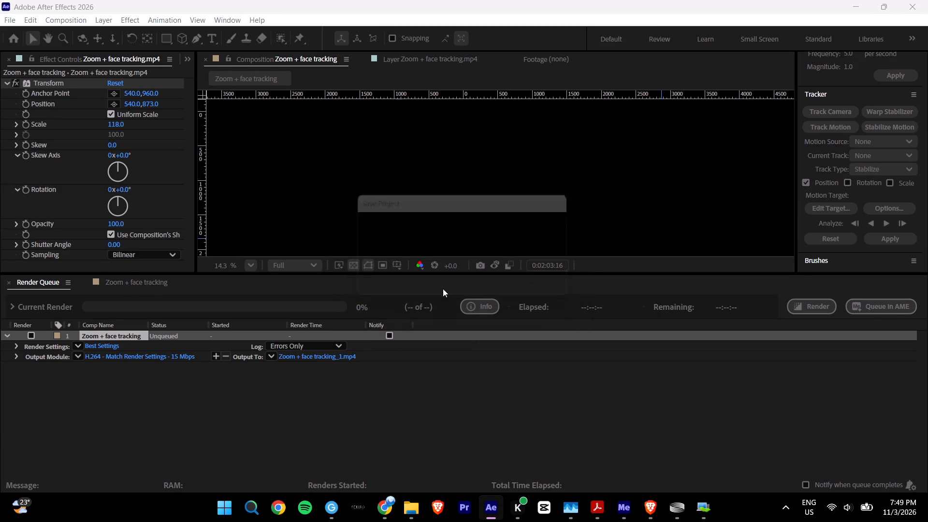
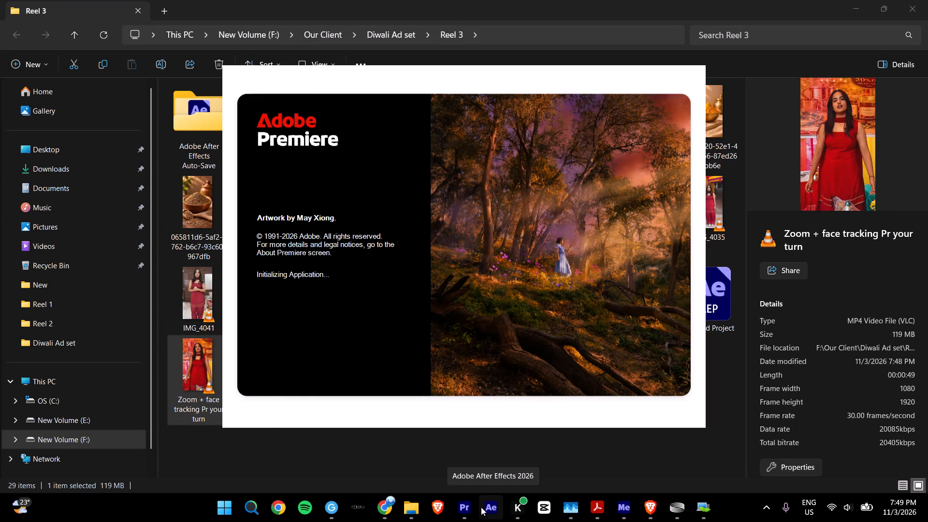
# Switch to Premiere, open the recent project named 1 and show its project contents.
pyautogui.click(364, 448)
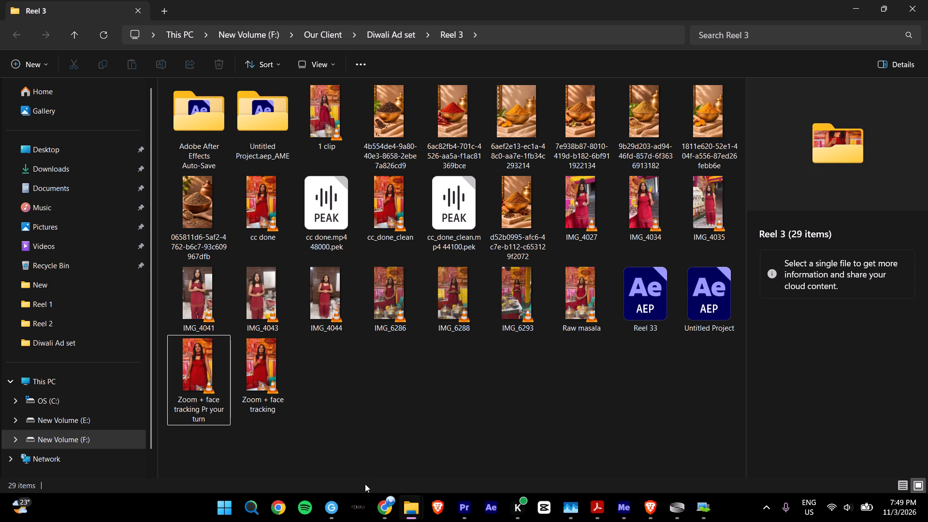
pyautogui.click(462, 502)
pyautogui.click(211, 405)
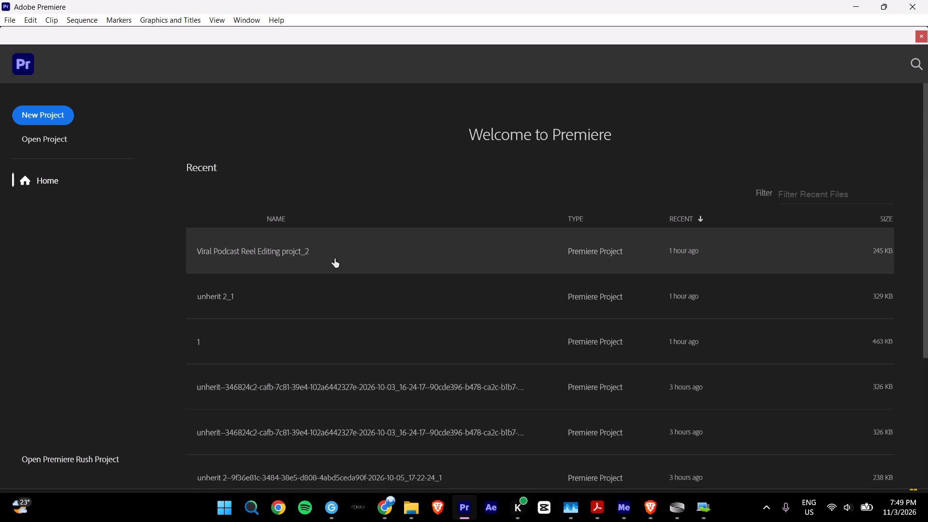
pyautogui.click(286, 344)
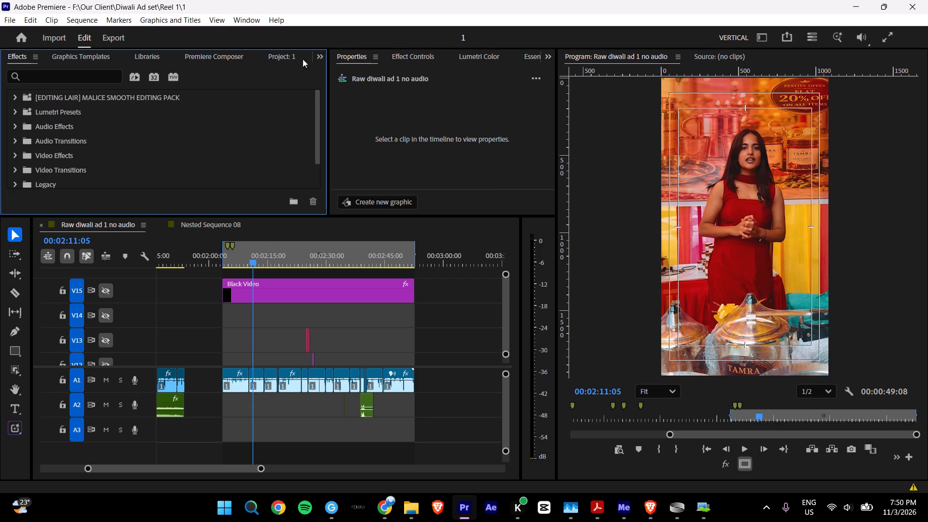
pyautogui.click(315, 57)
pyautogui.click(351, 130)
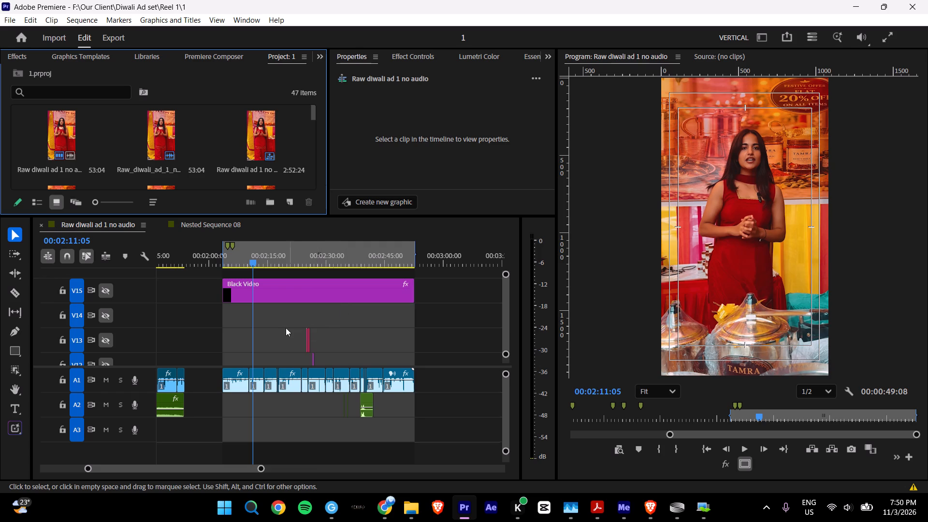
# Turn on track output for hidden video tracks V2 through V8 in the Raw diwali ad 1 no audio sequence.
pyautogui.keyDown('ctrl'); pyautogui.scroll(-16, 286, 328); pyautogui.keyUp('ctrl')
pyautogui.keyDown('ctrl'); pyautogui.scroll(-5, 279, 361); pyautogui.keyUp('ctrl')
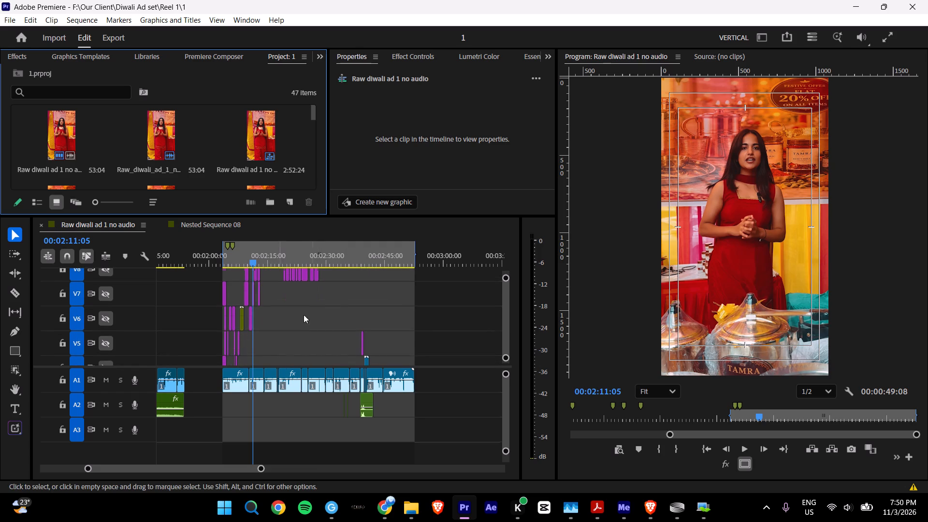
pyautogui.keyDown('ctrl'); pyautogui.scroll(-6, 315, 296); pyautogui.keyUp('ctrl')
pyautogui.click(108, 340)
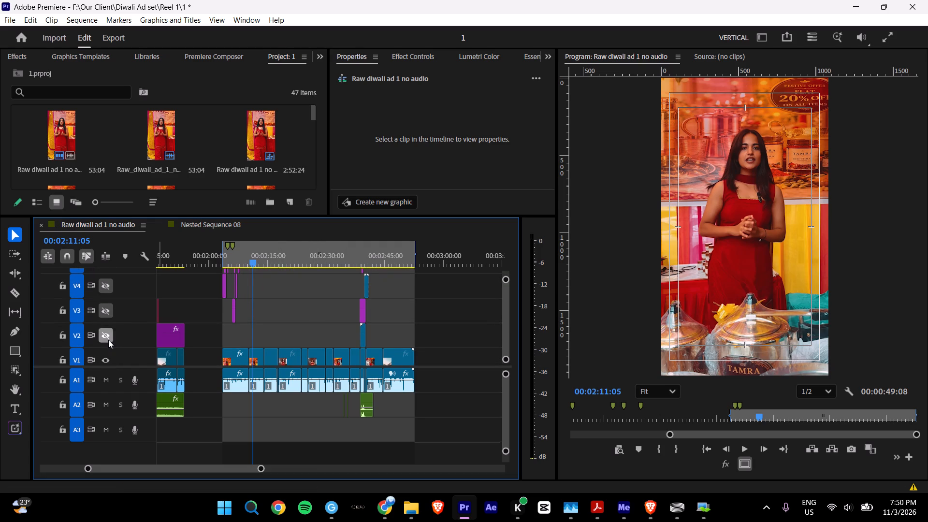
pyautogui.click(106, 311)
pyautogui.click(108, 291)
pyautogui.keyDown('ctrl'); pyautogui.scroll(2, 126, 308); pyautogui.keyUp('ctrl')
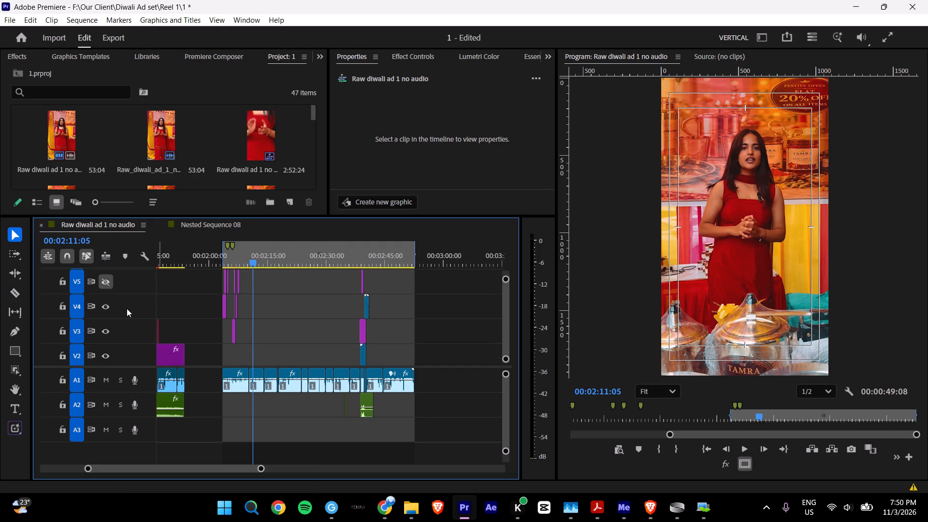
pyautogui.keyDown('ctrl'); pyautogui.scroll(1, 127, 308); pyautogui.keyUp('ctrl')
pyautogui.click(106, 294)
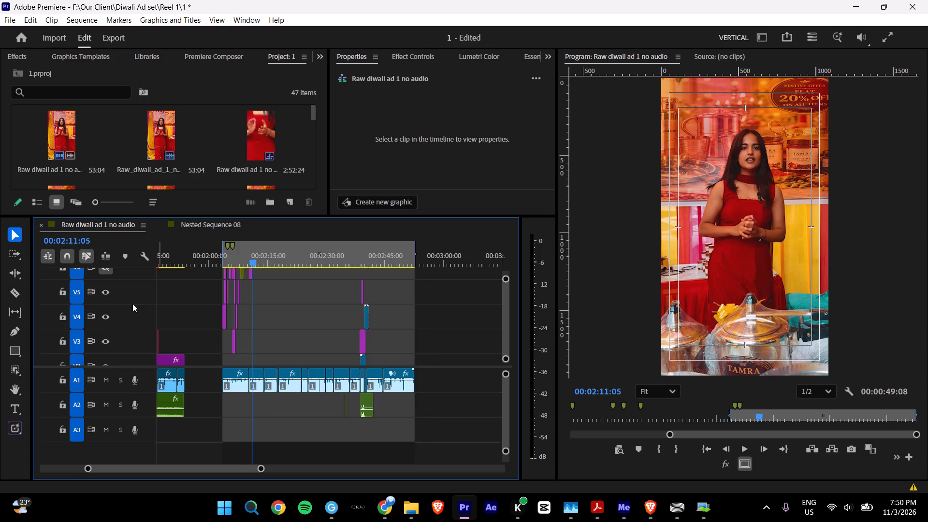
pyautogui.scroll(5, 141, 308)
pyautogui.click(107, 311)
pyautogui.click(110, 284)
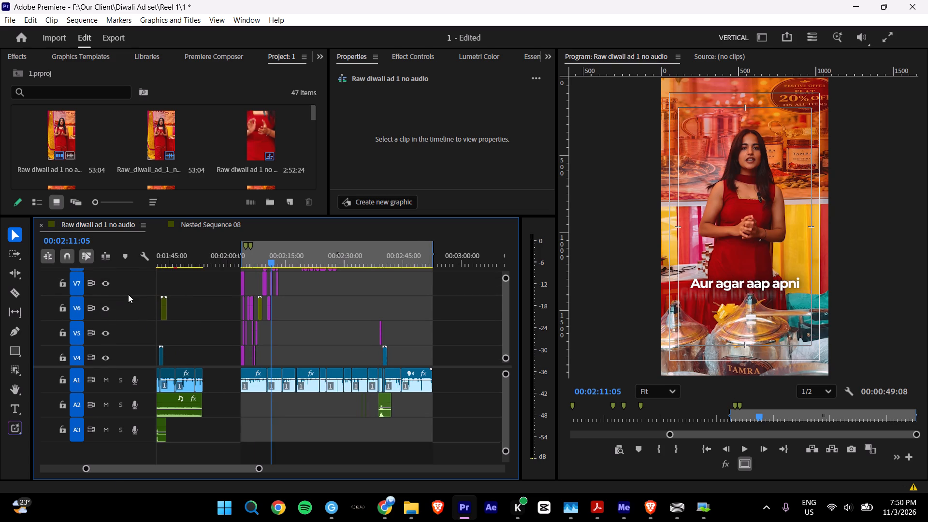
pyautogui.keyDown('ctrl'); pyautogui.scroll(4, 138, 301); pyautogui.keyUp('ctrl')
pyautogui.click(105, 302)
# Turn on track output for the remaining hidden video tracks V9 through V15, including the Black Video layer's track.
pyautogui.keyDown('ctrl'); pyautogui.scroll(6, 145, 307); pyautogui.keyUp('ctrl')
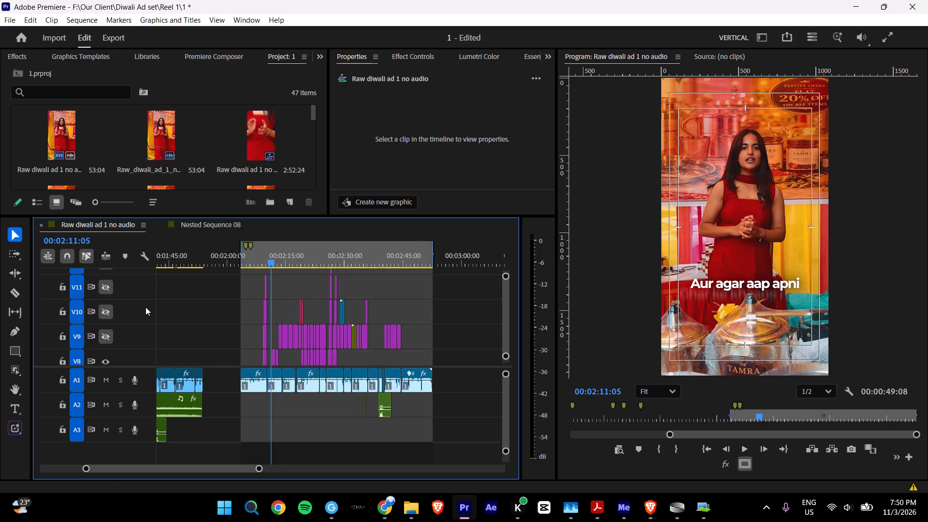
pyautogui.click(106, 336)
pyautogui.click(104, 317)
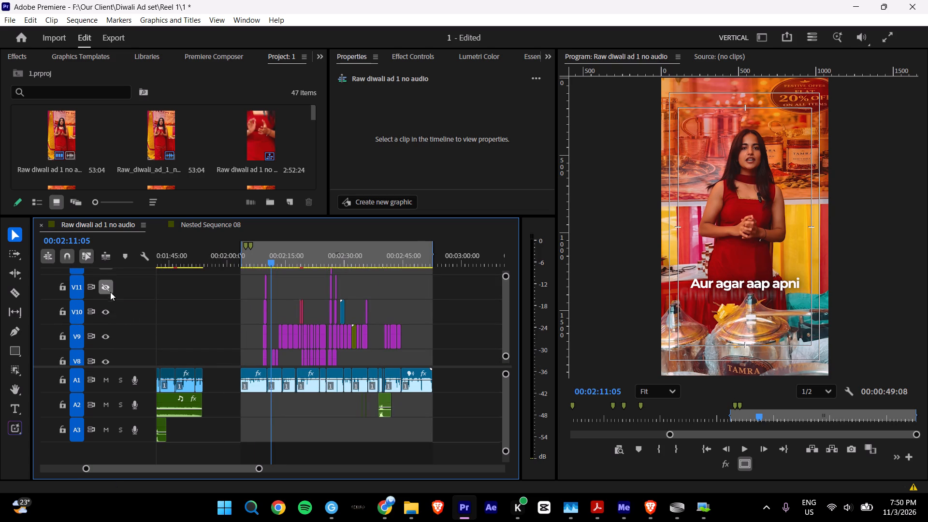
pyautogui.click(108, 288)
pyautogui.keyDown('ctrl'); pyautogui.scroll(4, 133, 309); pyautogui.keyUp('ctrl')
pyautogui.click(105, 308)
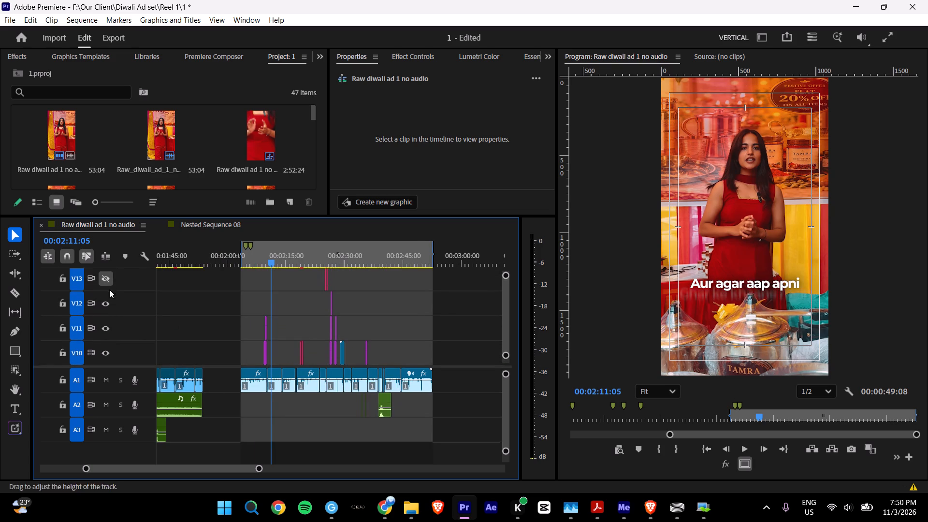
pyautogui.click(110, 279)
pyautogui.keyDown('ctrl'); pyautogui.scroll(5, 160, 309); pyautogui.keyUp('ctrl')
pyautogui.click(106, 310)
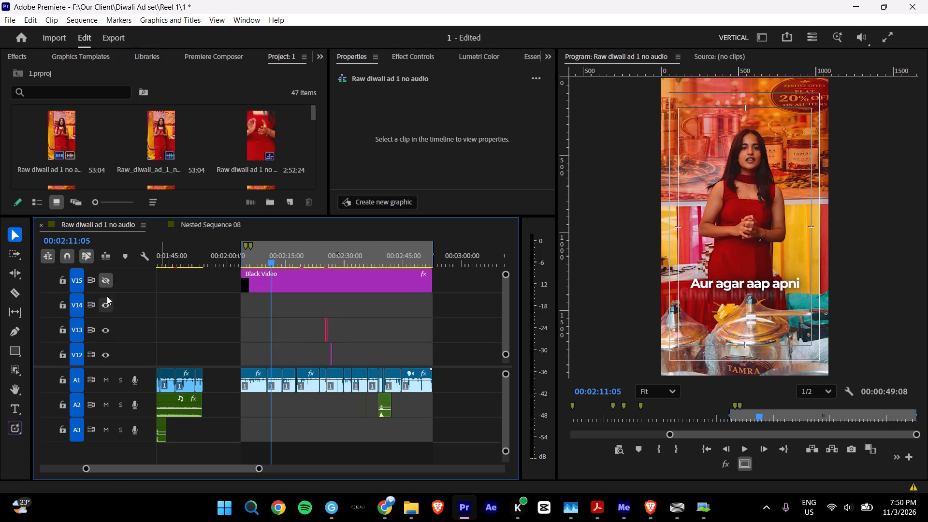
pyautogui.click(108, 284)
pyautogui.keyDown('ctrl'); pyautogui.scroll(5, 141, 306); pyautogui.keyUp('ctrl')
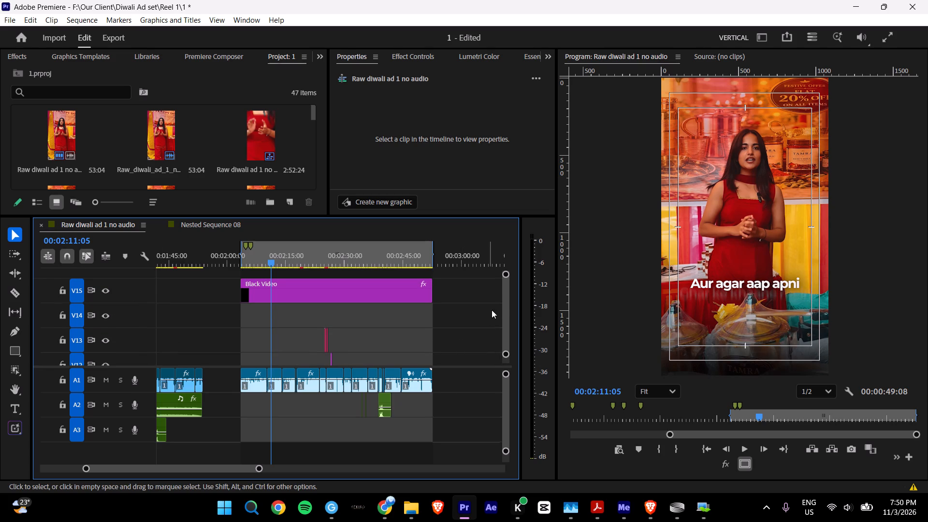
# Go to 00:02:06:15 in the sequence and open the command options for the cc done.mp4 clip there on V1.
pyautogui.moveTo(505, 303); pyautogui.dragTo(508, 351)
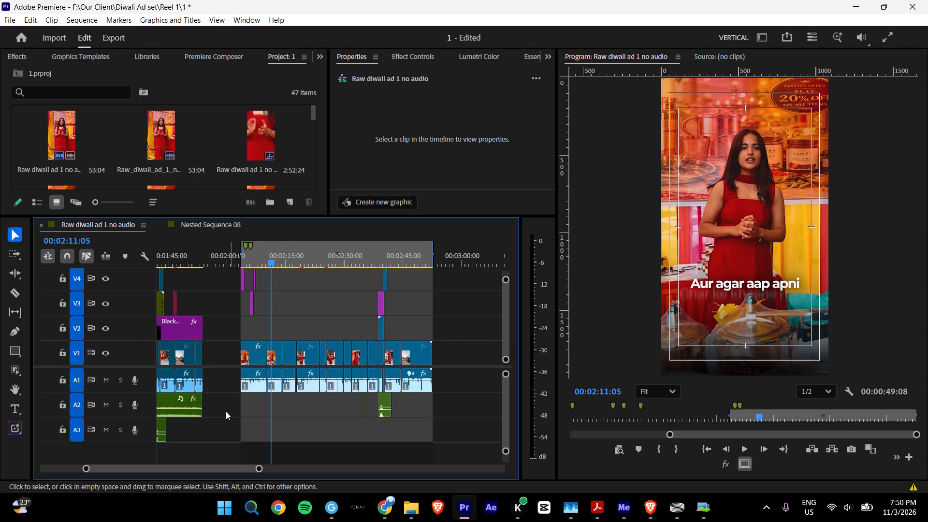
pyautogui.click(254, 262)
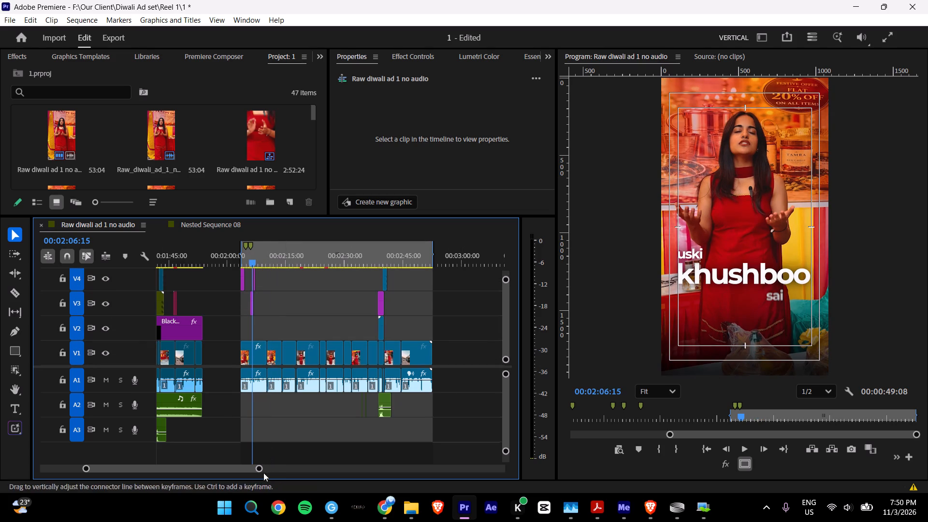
pyautogui.moveTo(259, 468); pyautogui.dragTo(154, 435)
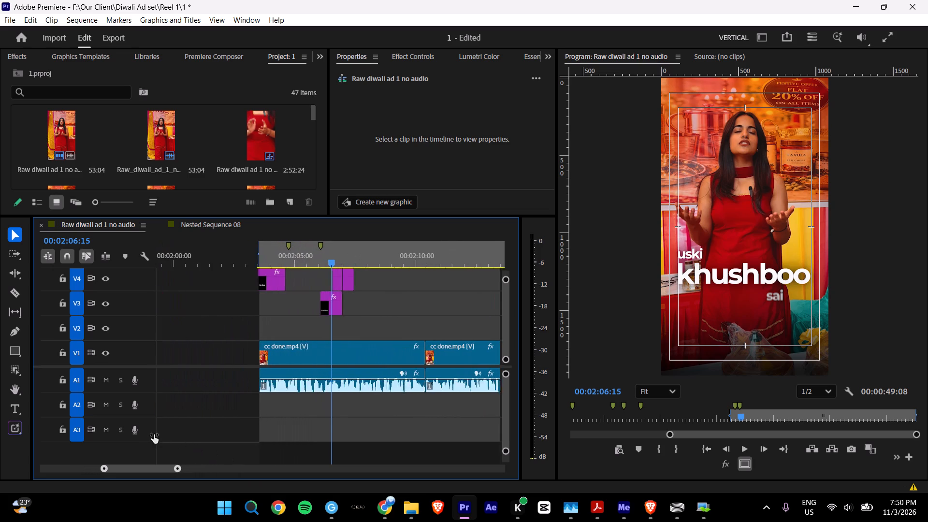
pyautogui.moveTo(154, 435); pyautogui.dragTo(154, 432)
pyautogui.keyDown('shift'); pyautogui.scroll(-5, 218, 431); pyautogui.keyUp('shift')
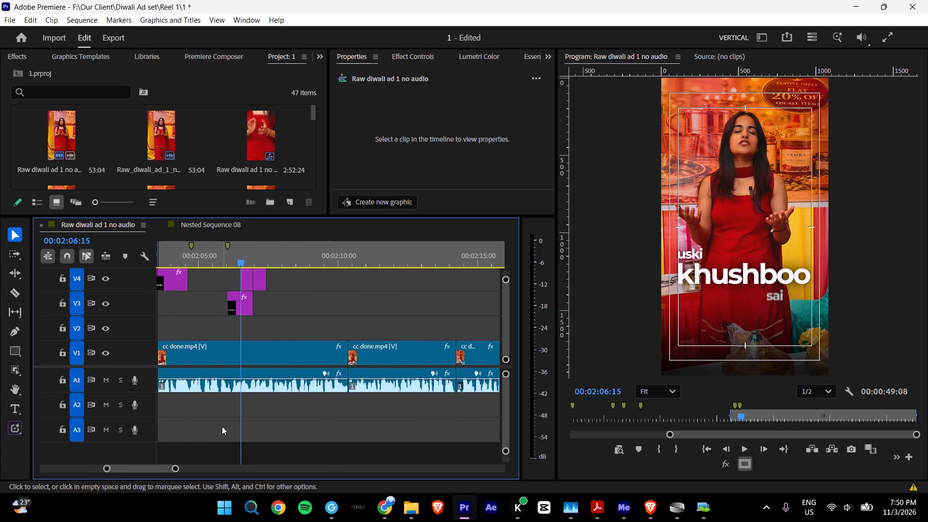
pyautogui.rightClick(225, 348)
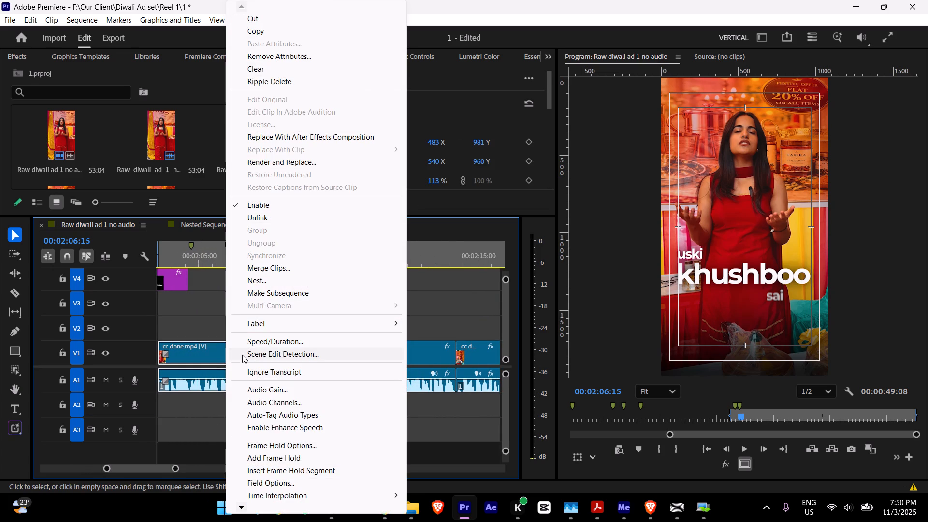
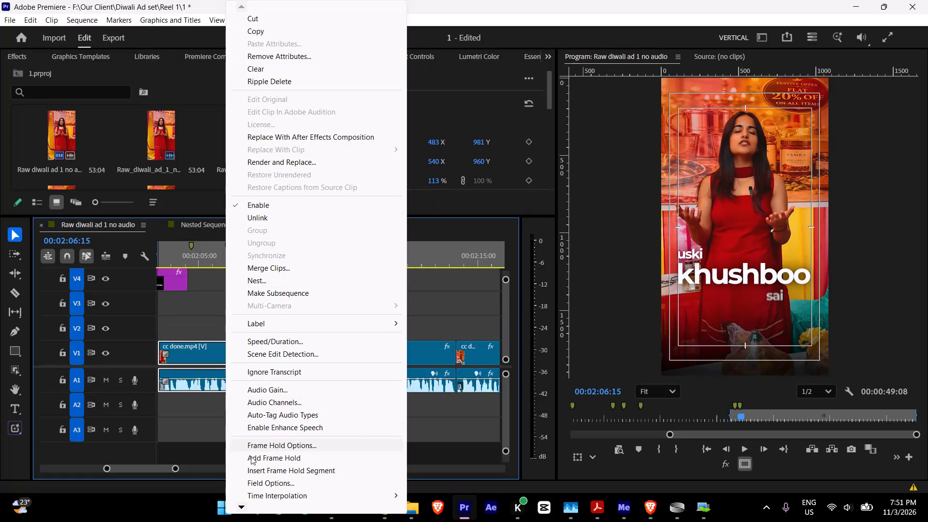
# Look through the available clip commands for the selected cc done.mp4 clip on V1.
pyautogui.tripleClick(237, 511)
pyautogui.tripleClick(237, 511)
pyautogui.tripleClick(237, 511)
pyautogui.tripleClick(237, 511)
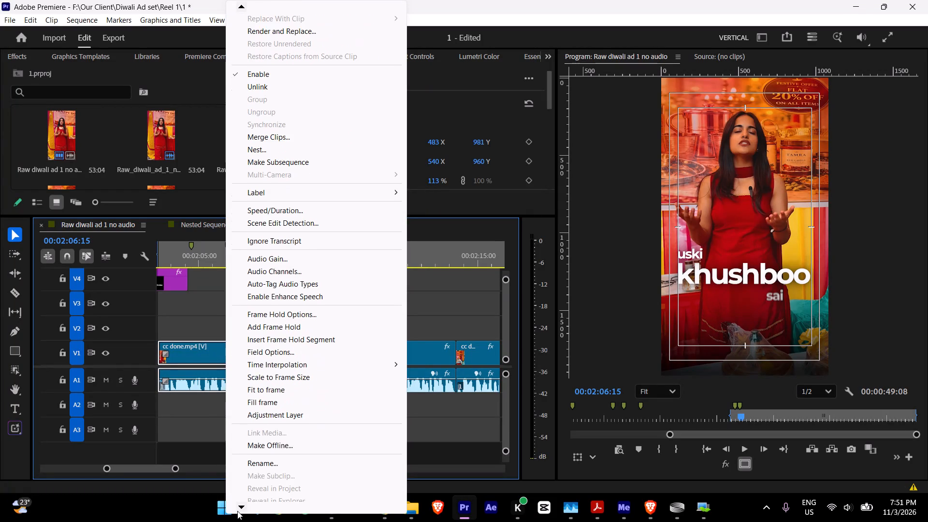
pyautogui.doubleClick(237, 511)
pyautogui.doubleClick(237, 511)
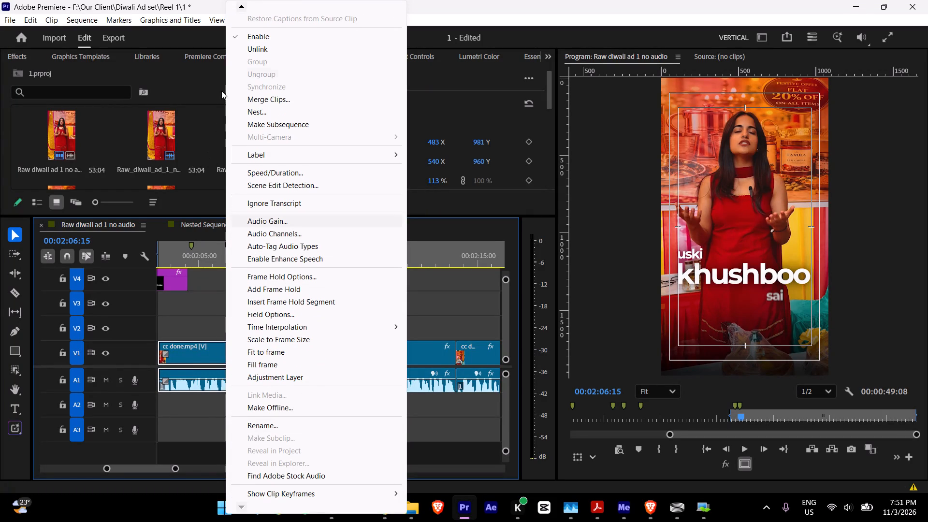
pyautogui.tripleClick(243, 9)
pyautogui.tripleClick(243, 9)
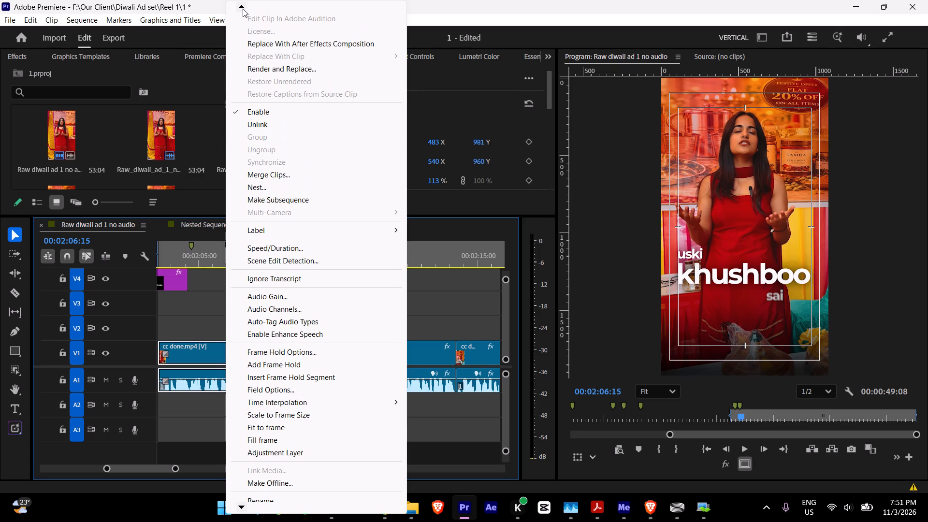
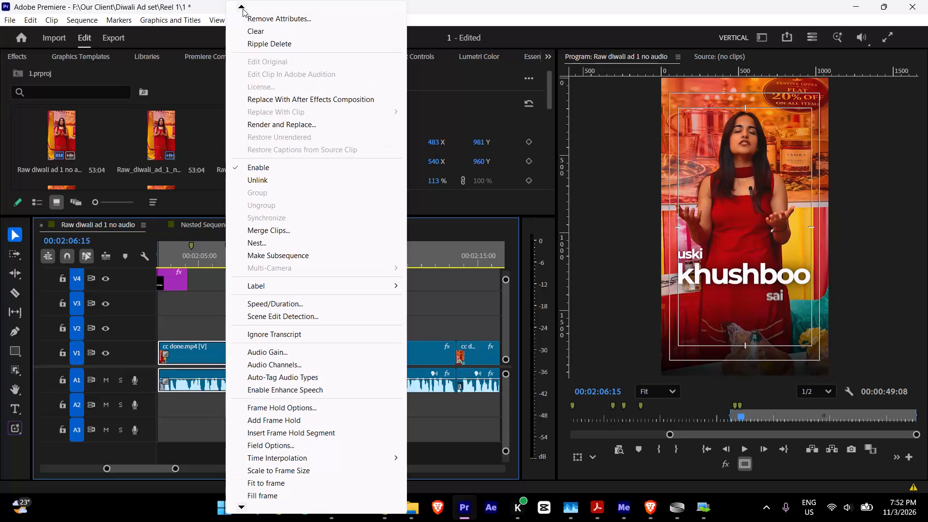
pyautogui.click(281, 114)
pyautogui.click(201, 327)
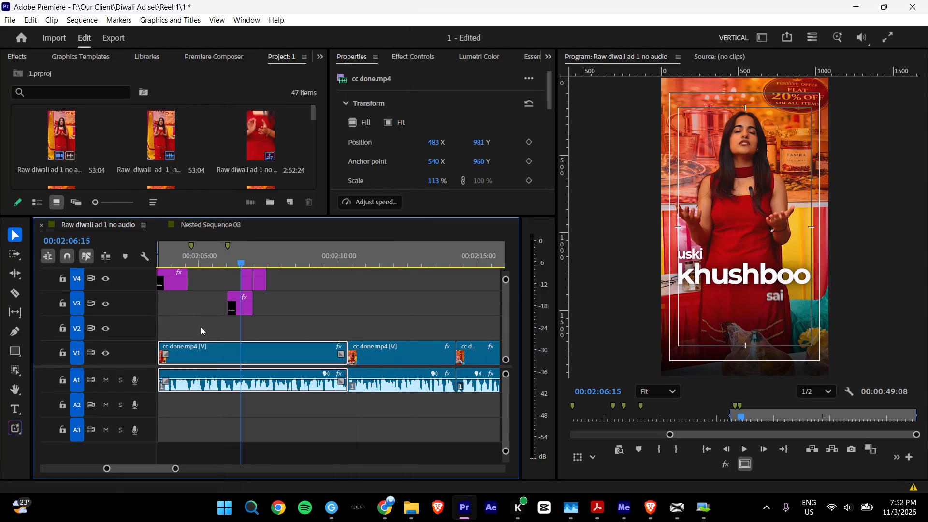
# Bring "Zoom + face tracking Pr your turn" from the Reel 3 folder into the sequence on V1 and A1, past the existing footage.
pyautogui.moveTo(173, 470); pyautogui.dragTo(222, 468)
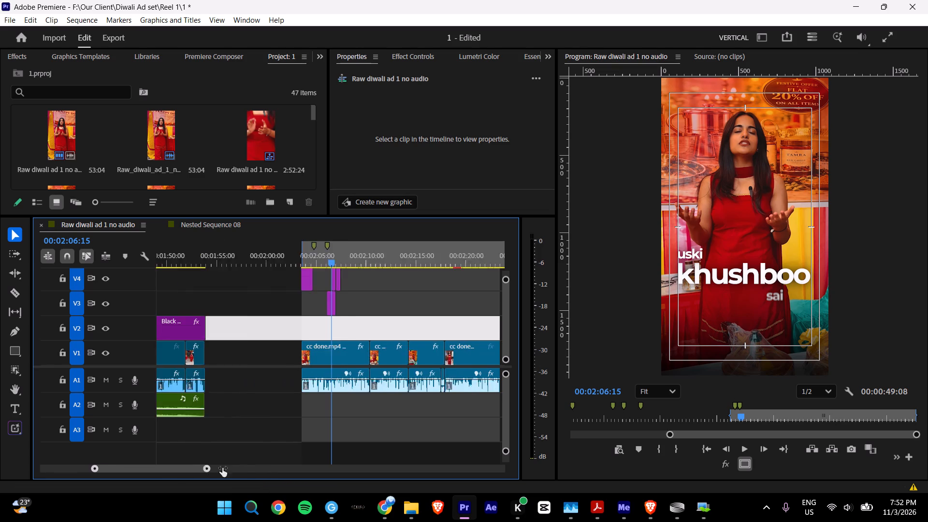
pyautogui.moveTo(222, 468); pyautogui.dragTo(288, 459)
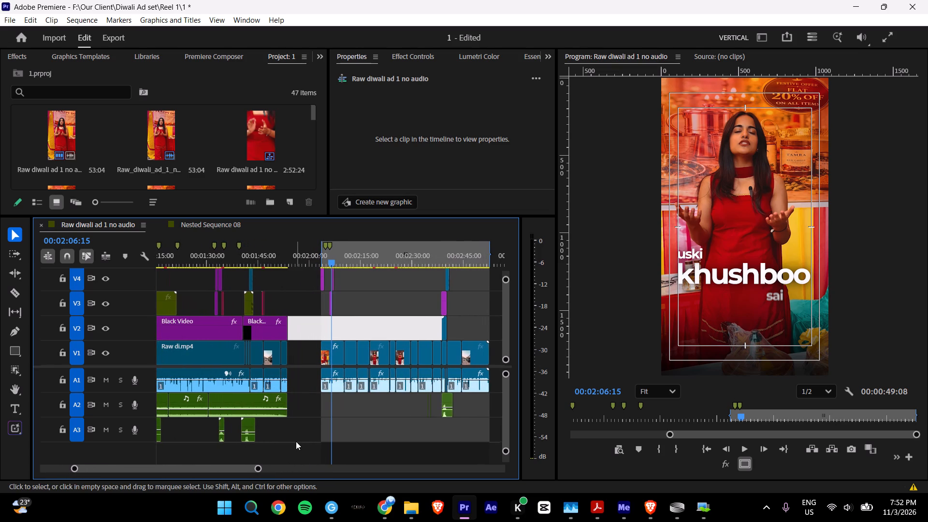
pyautogui.keyDown('shift'); pyautogui.scroll(-6, 291, 439); pyautogui.keyUp('shift')
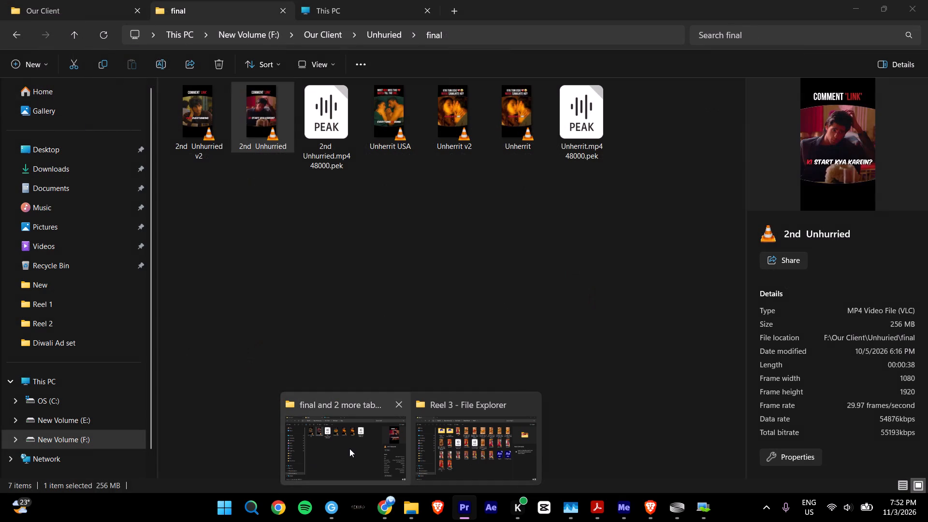
pyautogui.click(473, 446)
pyautogui.moveTo(216, 399); pyautogui.dragTo(258, 417)
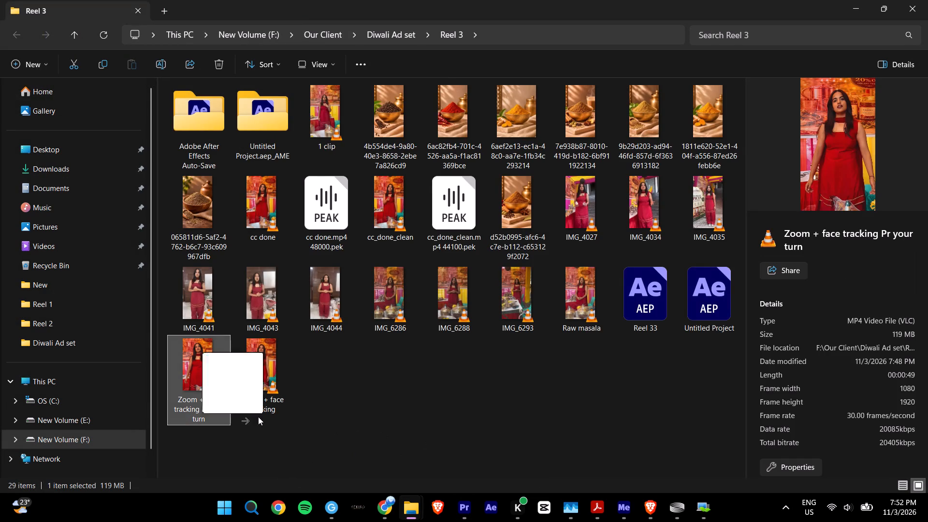
pyautogui.moveTo(258, 417); pyautogui.dragTo(237, 166)
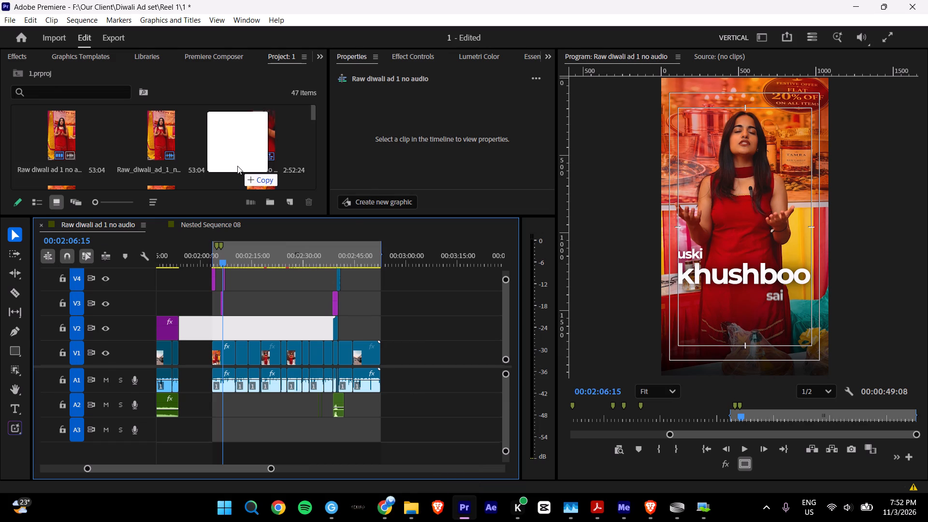
pyautogui.moveTo(237, 166); pyautogui.dragTo(416, 360)
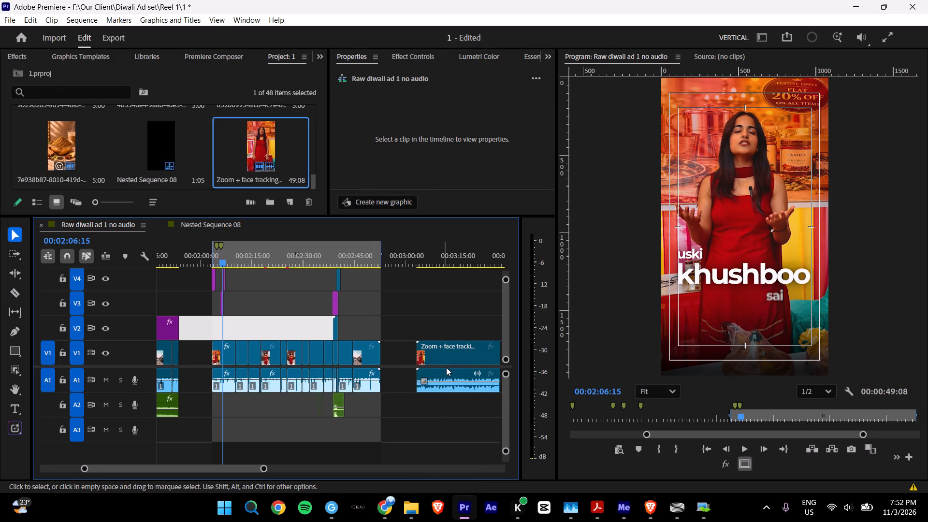
# Move the Zoom + face tracking clip to the start of the cc done.mp4 footage, overwriting those clips on V1 and A1.
pyautogui.moveTo(460, 359); pyautogui.dragTo(324, 359)
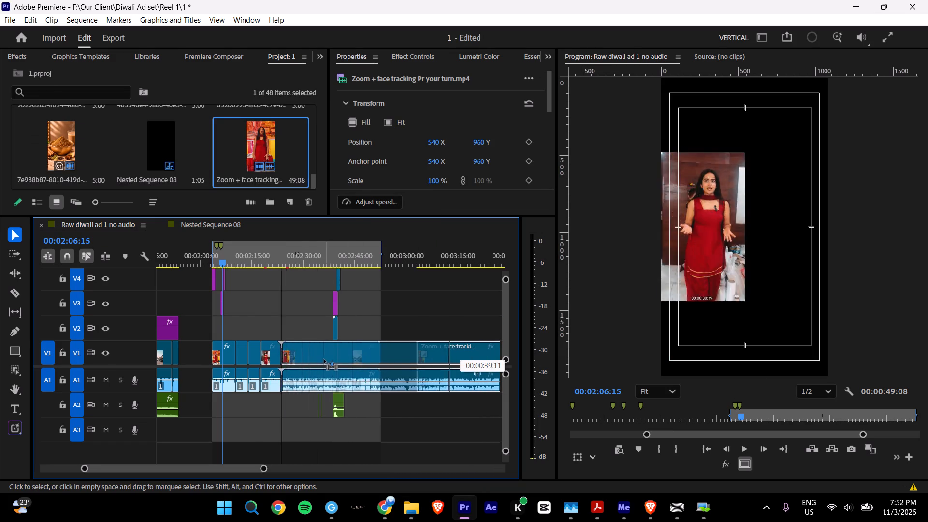
pyautogui.moveTo(324, 359); pyautogui.dragTo(247, 363)
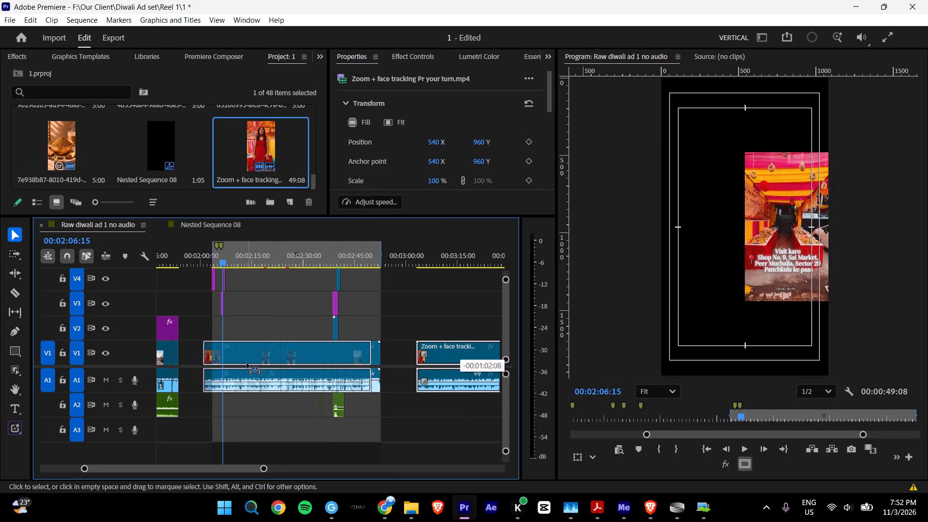
pyautogui.moveTo(247, 363); pyautogui.dragTo(253, 362)
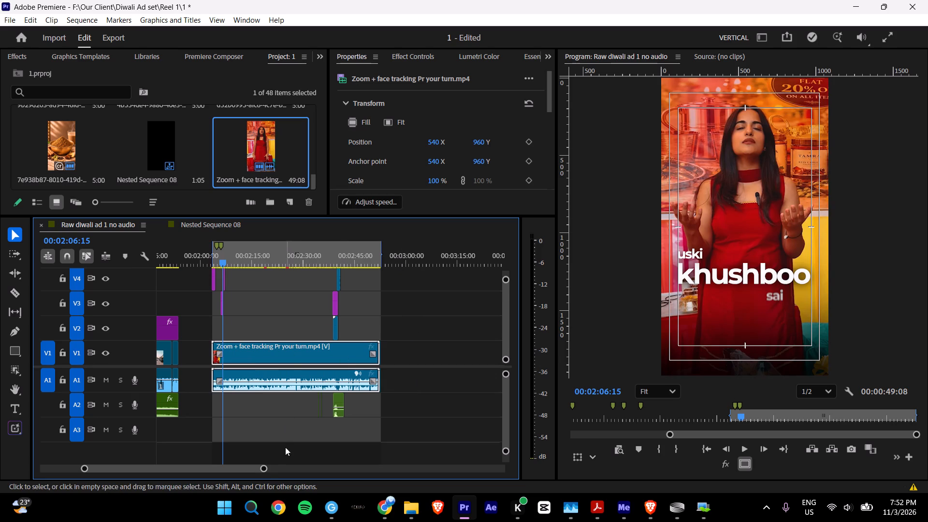
# Play the new face-tracked clip from 00:02:06:15 to about 00:02:11:00 to check it against the captions.
pyautogui.moveTo(266, 470); pyautogui.dragTo(188, 468)
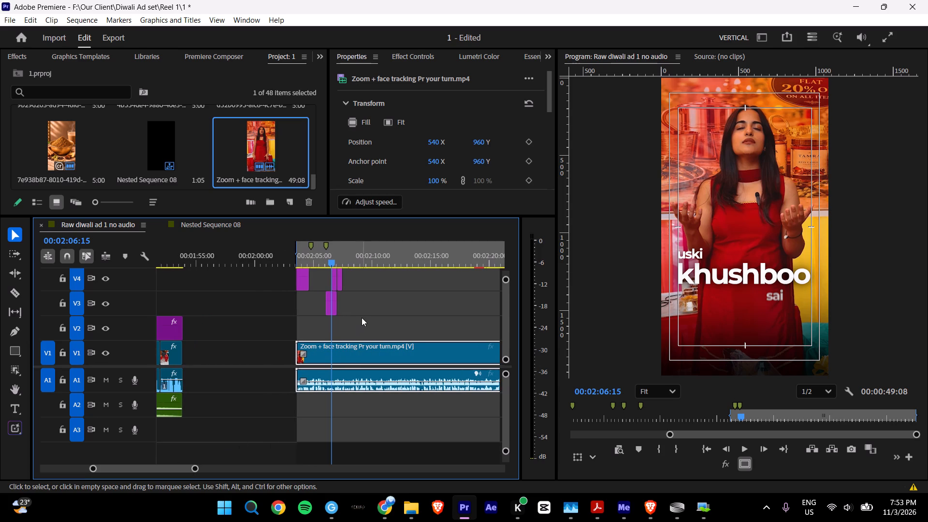
pyautogui.press('space')
pyautogui.keyDown('shift'); pyautogui.scroll(-2, 362, 318); pyautogui.keyUp('shift')
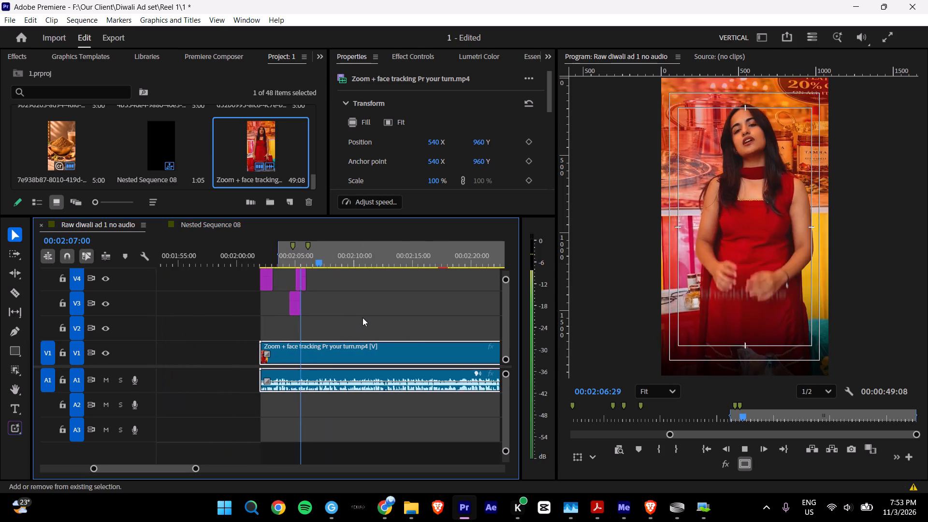
pyautogui.keyDown('shift'); pyautogui.scroll(-7, 362, 318); pyautogui.keyUp('shift')
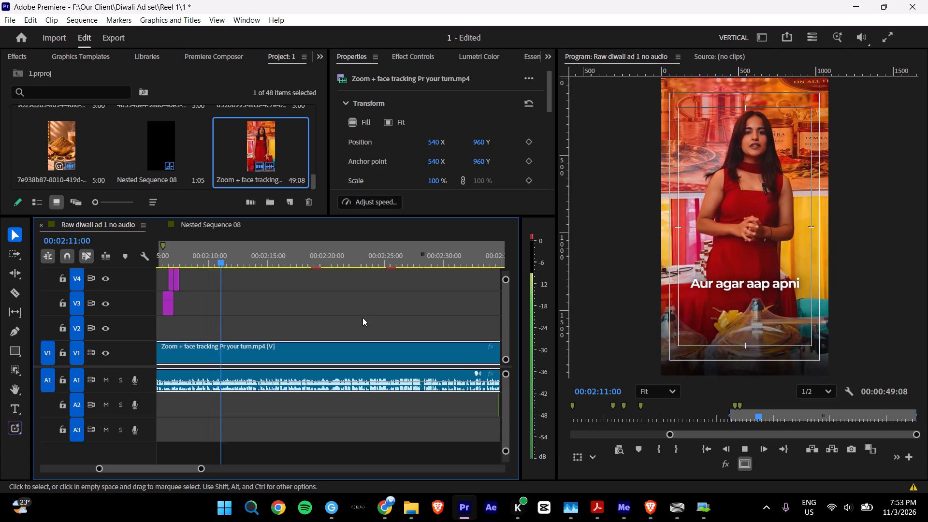
pyautogui.press('space')
pyautogui.moveTo(238, 259); pyautogui.dragTo(216, 266)
pyautogui.press('space')
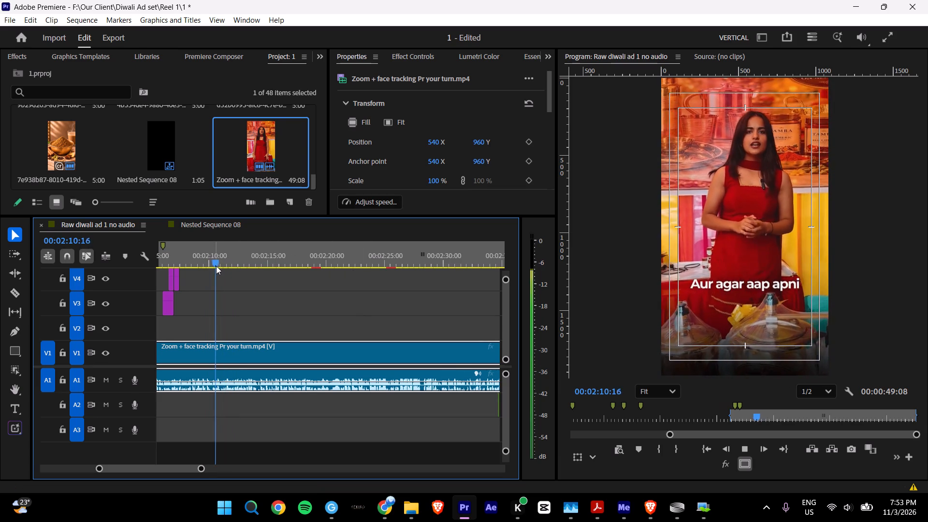
pyautogui.press('space')
# Position the playhead on the shot change near the end of the "magic hota hai Masalon mein" caption, at 00:02:10:07.
pyautogui.moveTo(220, 255); pyautogui.dragTo(208, 261)
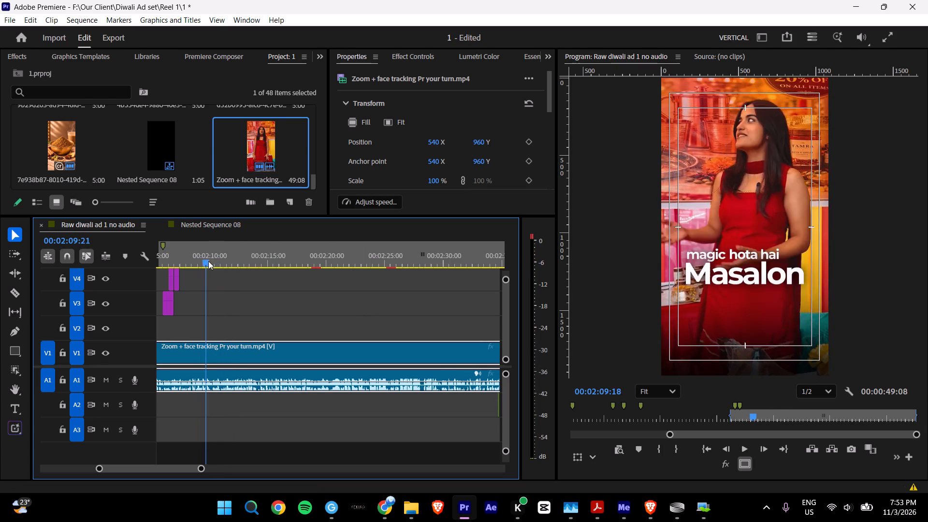
pyautogui.moveTo(208, 261); pyautogui.dragTo(217, 262)
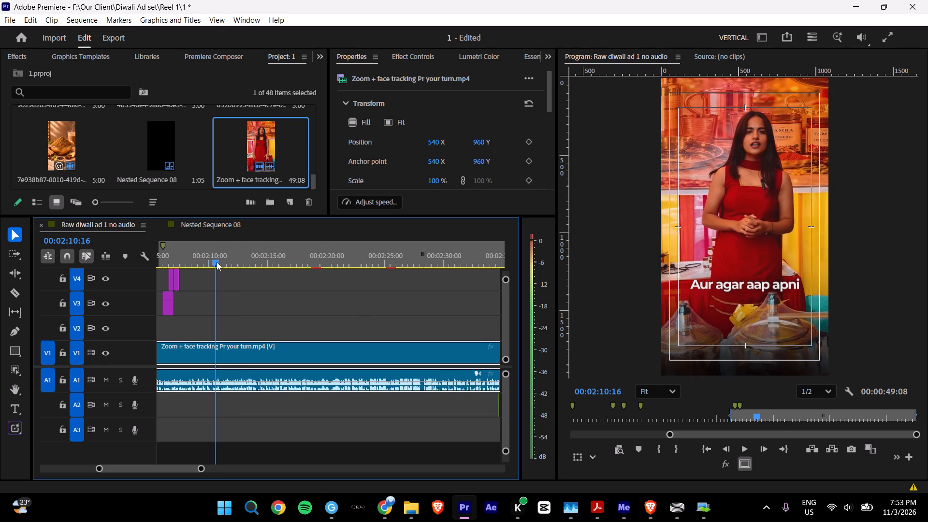
pyautogui.press('Left')
pyautogui.press('Left')
pyautogui.press('Left')
pyautogui.press('Left')
pyautogui.press('Left')
pyautogui.press('Left')
pyautogui.press('Left')
pyautogui.press('Left')
pyautogui.press('Left')
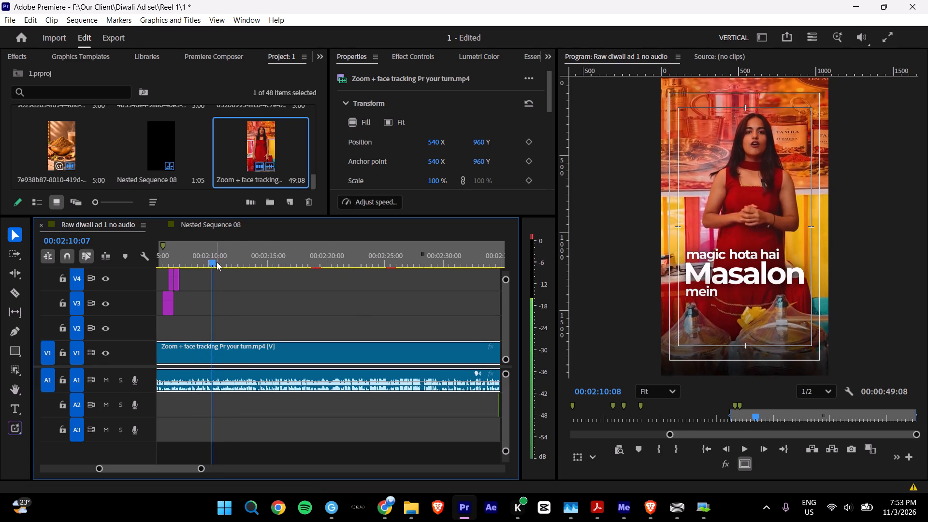
pyautogui.press('Right')
pyautogui.press('Left')
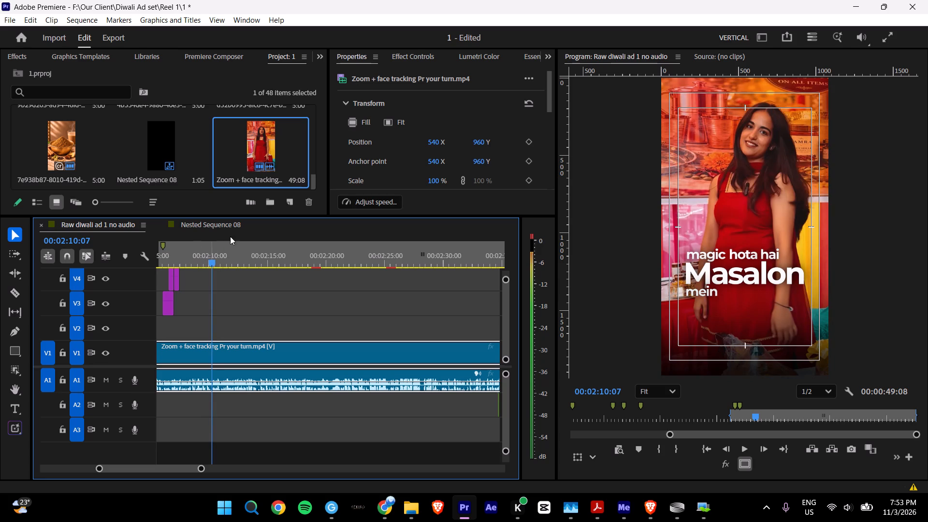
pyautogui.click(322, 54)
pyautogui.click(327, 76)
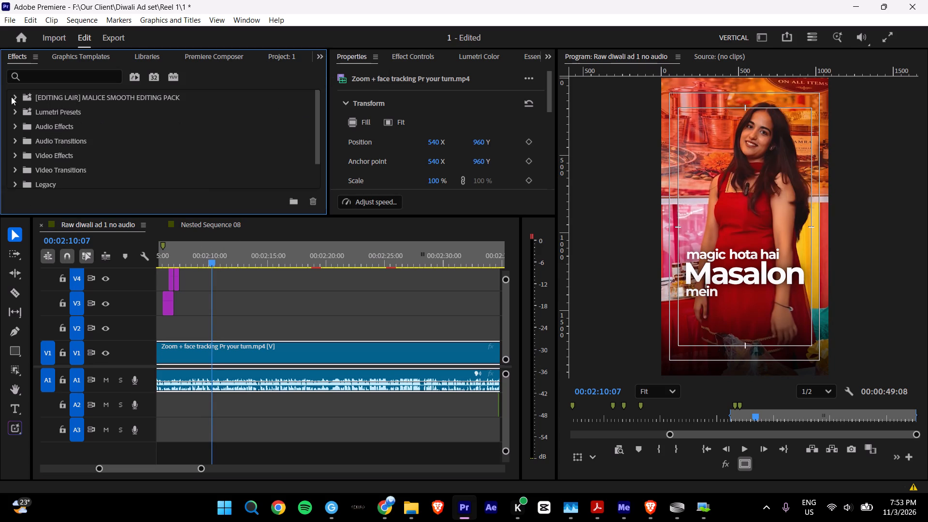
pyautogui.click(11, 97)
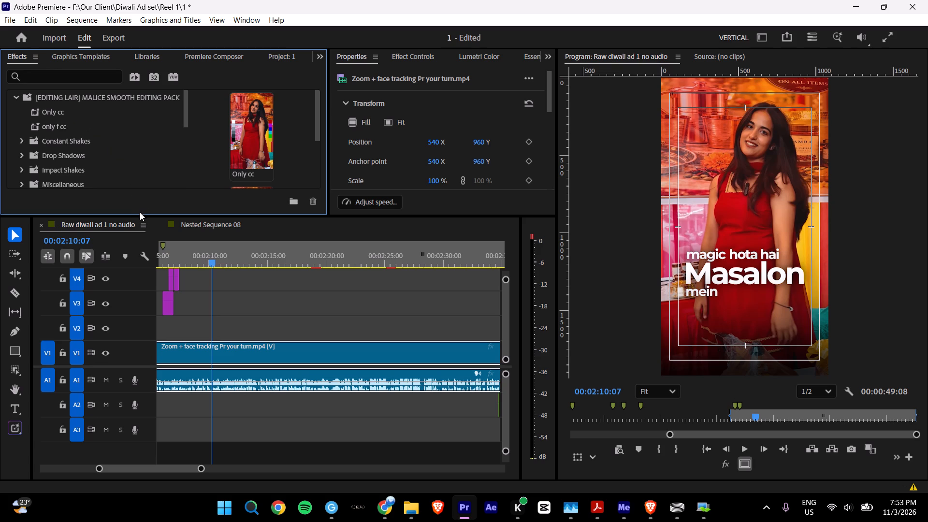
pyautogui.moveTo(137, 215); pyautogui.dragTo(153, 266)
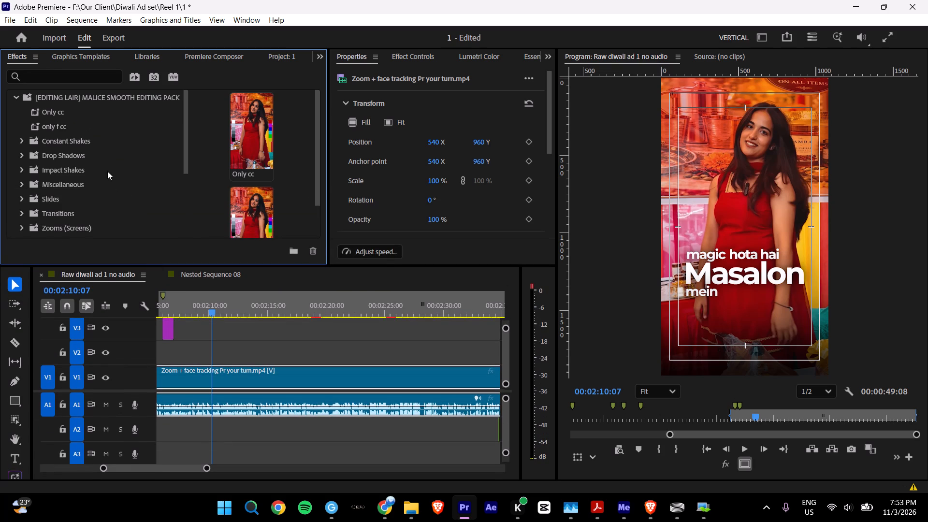
# Add the Light Leak transition from Premiere Composer's Starter Pack to the sequence at 00:02:10:07.
pyautogui.click(318, 55)
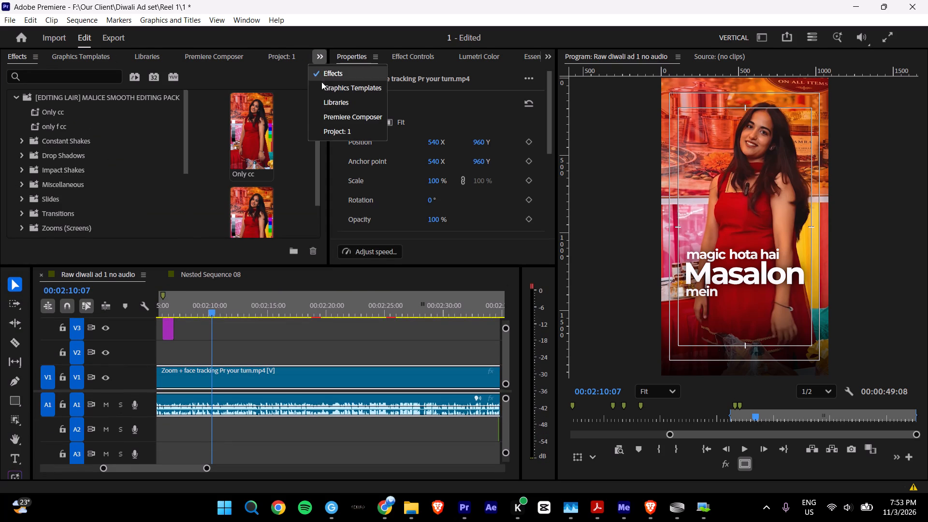
pyautogui.click(340, 120)
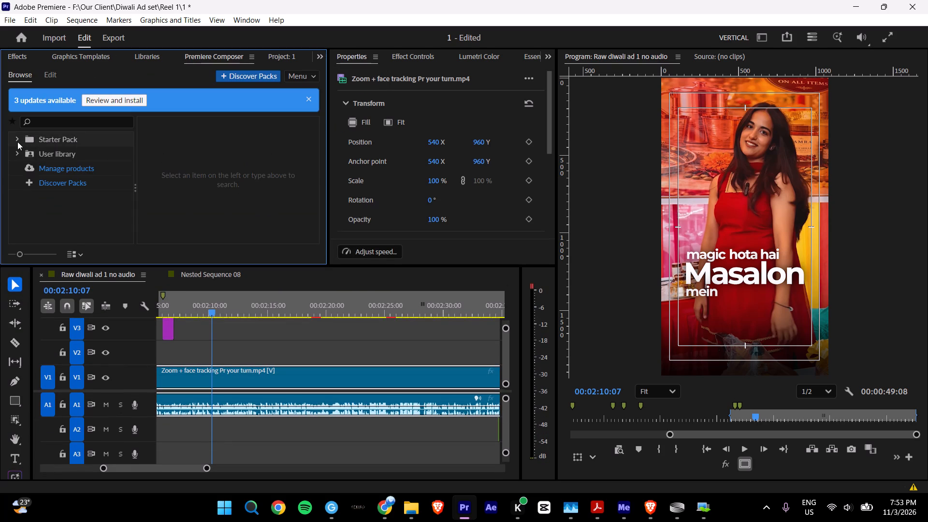
pyautogui.click(17, 142)
pyautogui.click(71, 179)
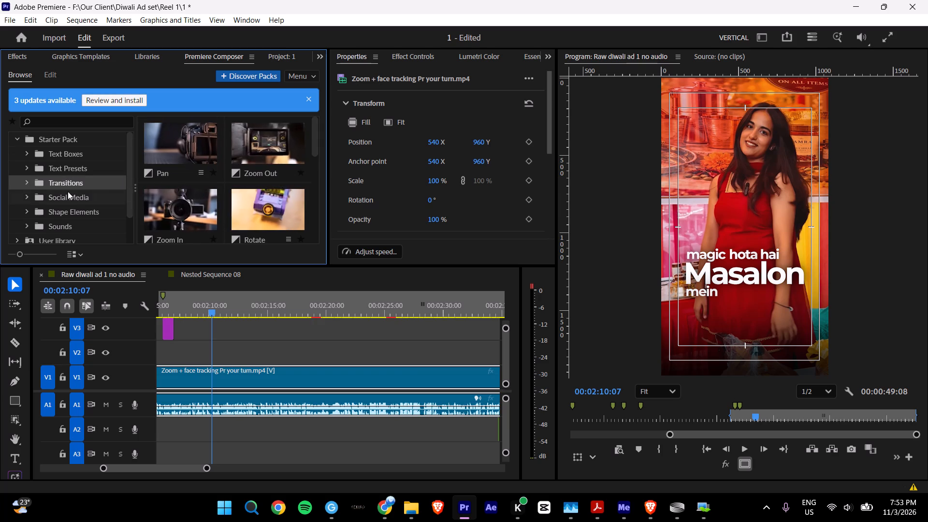
pyautogui.click(28, 186)
pyautogui.scroll(-2, 45, 176)
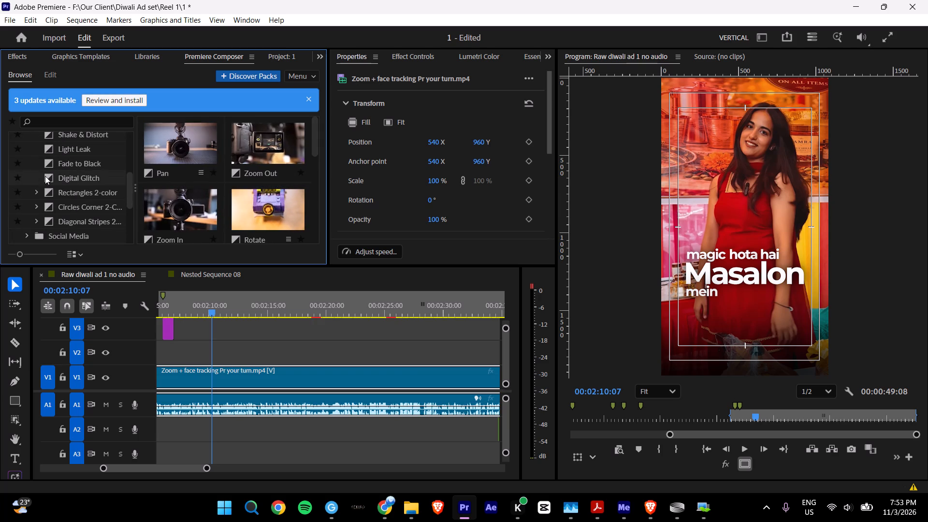
pyautogui.click(74, 147)
pyautogui.doubleClick(182, 149)
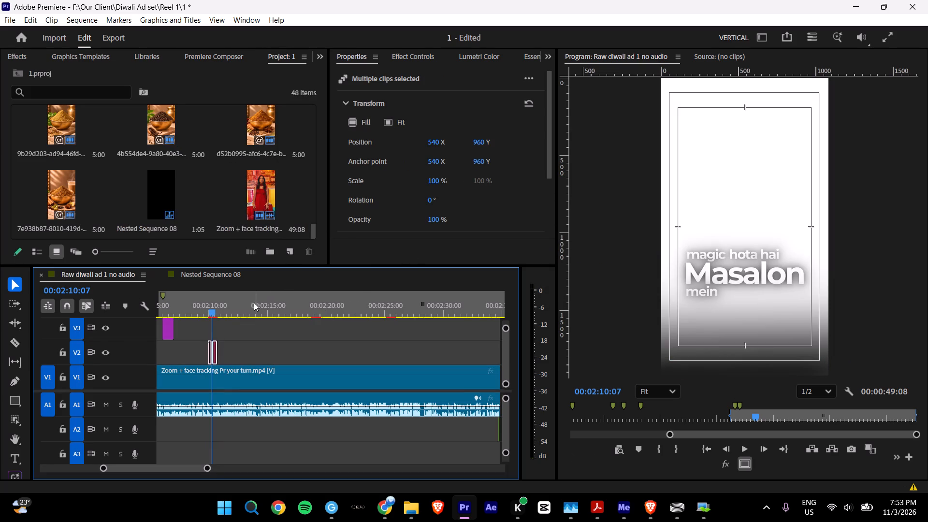
# Move both Light Leak transition clips up to V12, above the "mein" caption, with their join at the end of that caption.
pyautogui.moveTo(279, 267); pyautogui.dragTo(289, 129)
pyautogui.moveTo(215, 279); pyautogui.dragTo(212, 215)
pyautogui.keyDown('ctrl'); pyautogui.scroll(6, 221, 243); pyautogui.keyUp('ctrl')
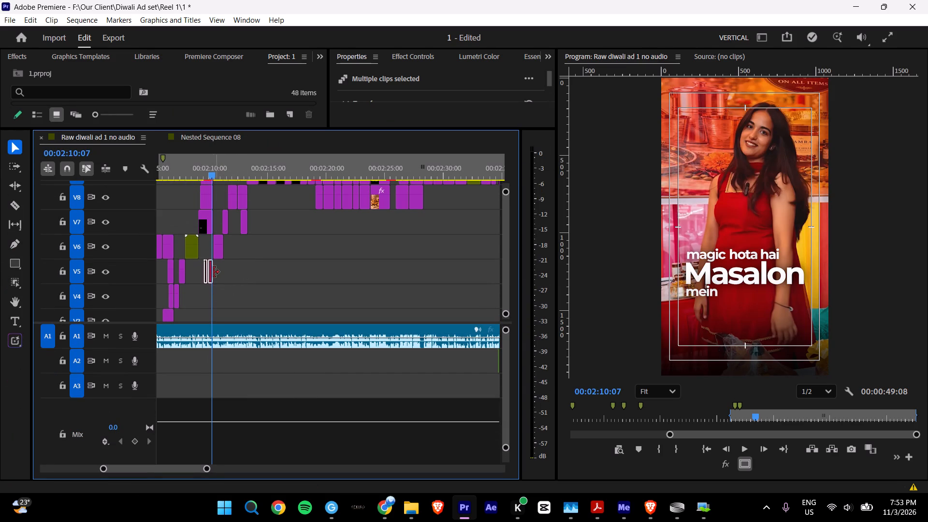
pyautogui.moveTo(209, 273); pyautogui.dragTo(189, 208)
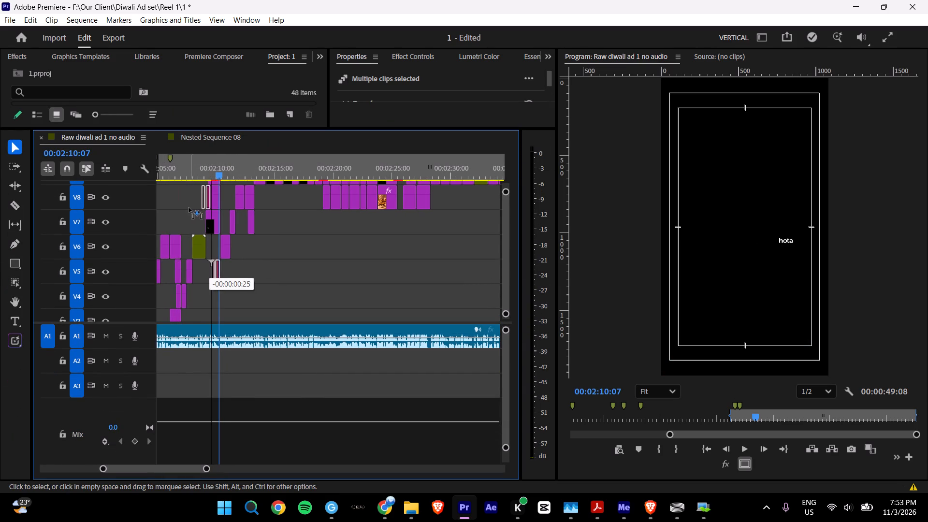
pyautogui.moveTo(189, 208); pyautogui.dragTo(184, 201)
pyautogui.keyDown('ctrl'); pyautogui.scroll(8, 228, 217); pyautogui.keyUp('ctrl')
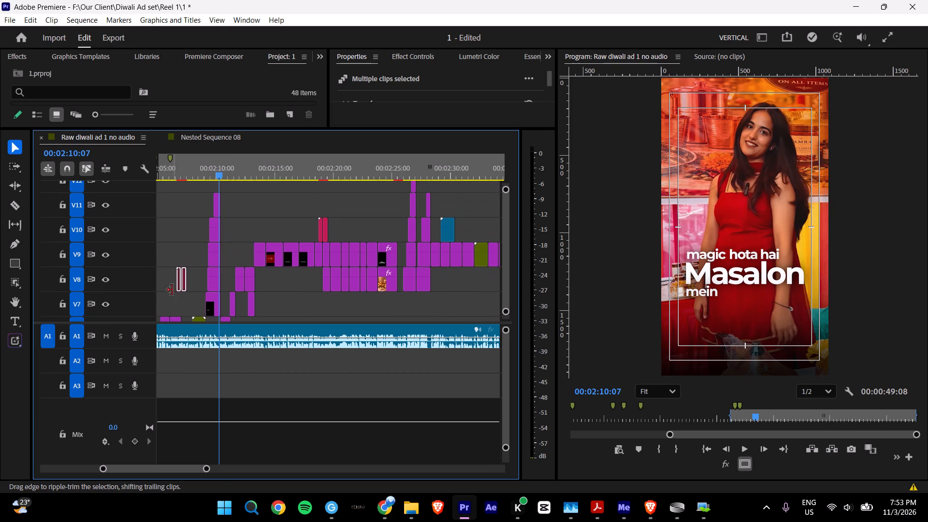
pyautogui.moveTo(184, 279); pyautogui.dragTo(240, 198)
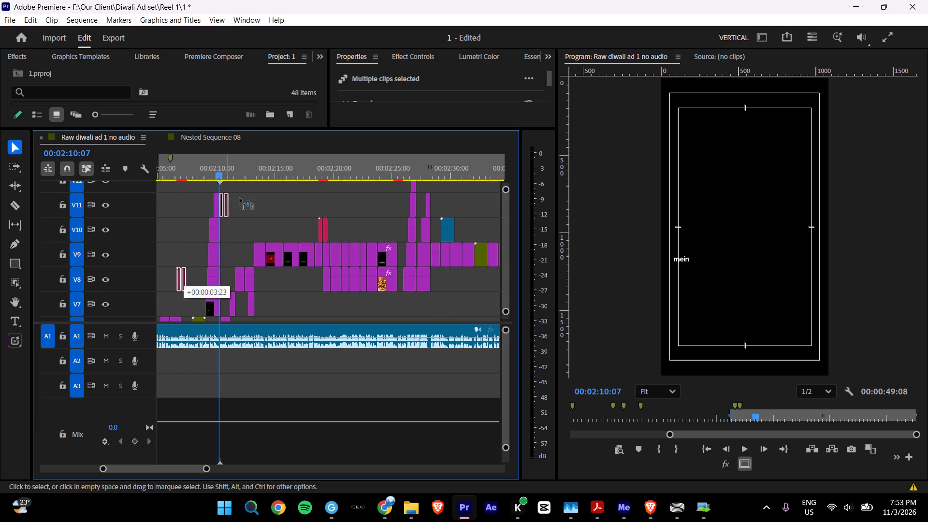
pyautogui.moveTo(240, 198); pyautogui.dragTo(242, 196)
pyautogui.keyDown('ctrl'); pyautogui.scroll(5, 226, 223); pyautogui.keyUp('ctrl')
pyautogui.moveTo(206, 472); pyautogui.dragTo(147, 455)
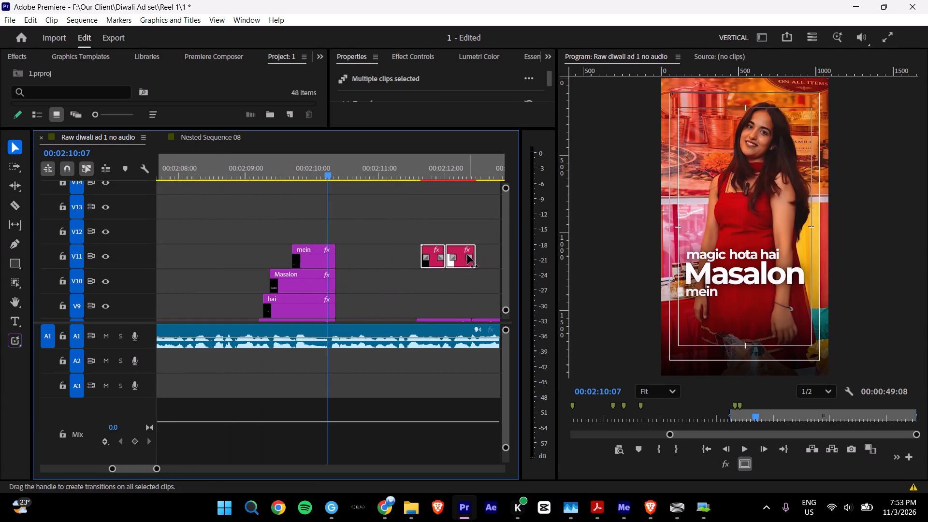
pyautogui.moveTo(460, 252); pyautogui.dragTo(354, 228)
# Shift the two Light Leak clips on V12 earlier so their join meets the shot change at 00:02:10:07.
pyautogui.moveTo(327, 168); pyautogui.dragTo(334, 172)
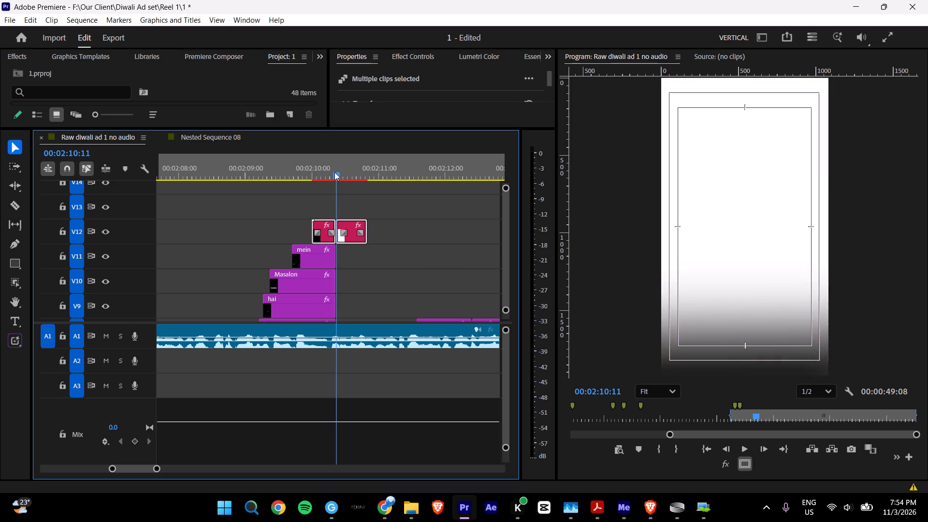
pyautogui.moveTo(334, 172); pyautogui.dragTo(331, 175)
pyautogui.press('Left')
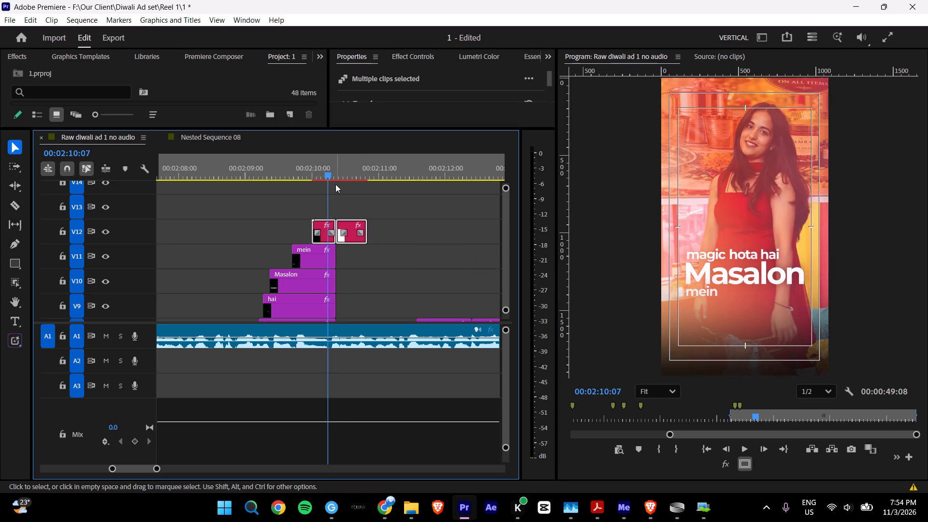
pyautogui.press('Right')
pyautogui.press('Left')
pyautogui.moveTo(352, 228); pyautogui.dragTo(341, 231)
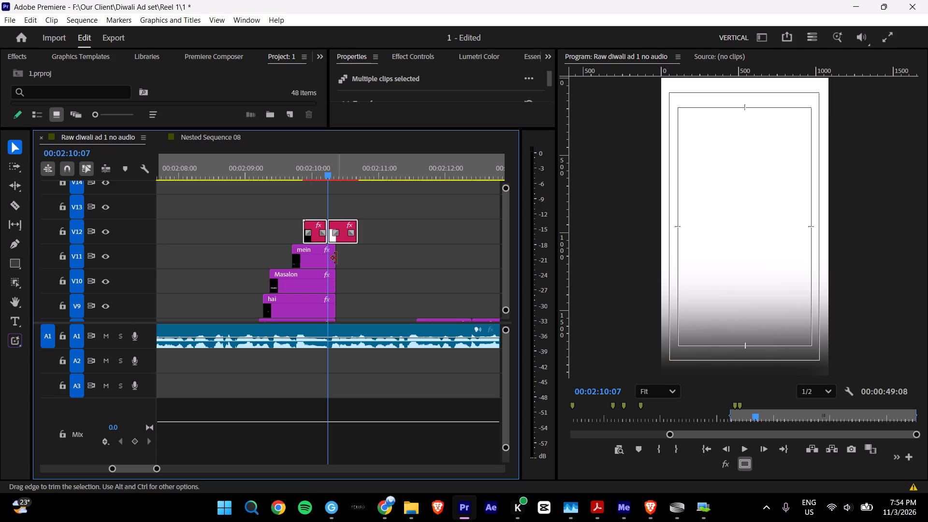
# Play back the Light Leak transition across the shot change at 00:02:10:07.
pyautogui.press('space')
pyautogui.press('space')
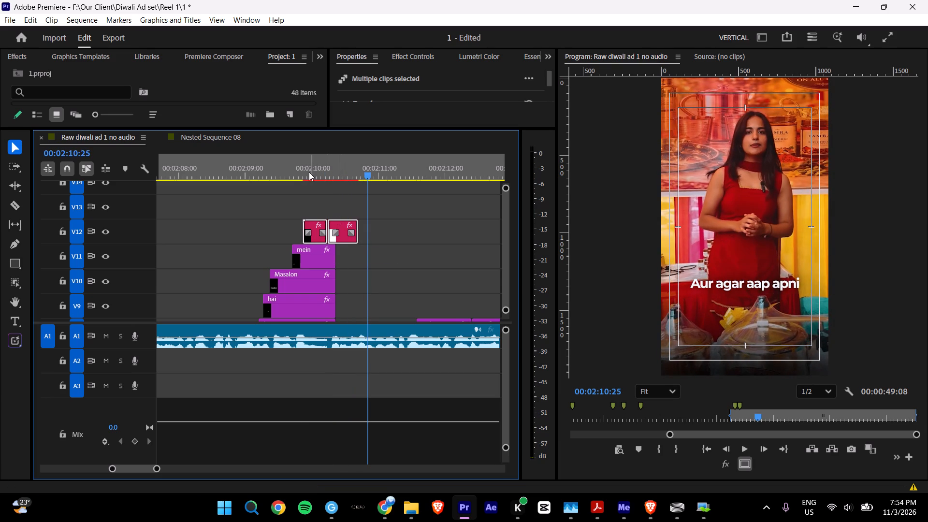
pyautogui.click(308, 171)
pyautogui.press('space')
pyautogui.press('space')
# Trim the ends of the "mein", "Masalon", "hai", "hota" and "magic" caption clips on V11 to V7 back to 00:02:10:07.
pyautogui.moveTo(308, 171); pyautogui.dragTo(324, 173)
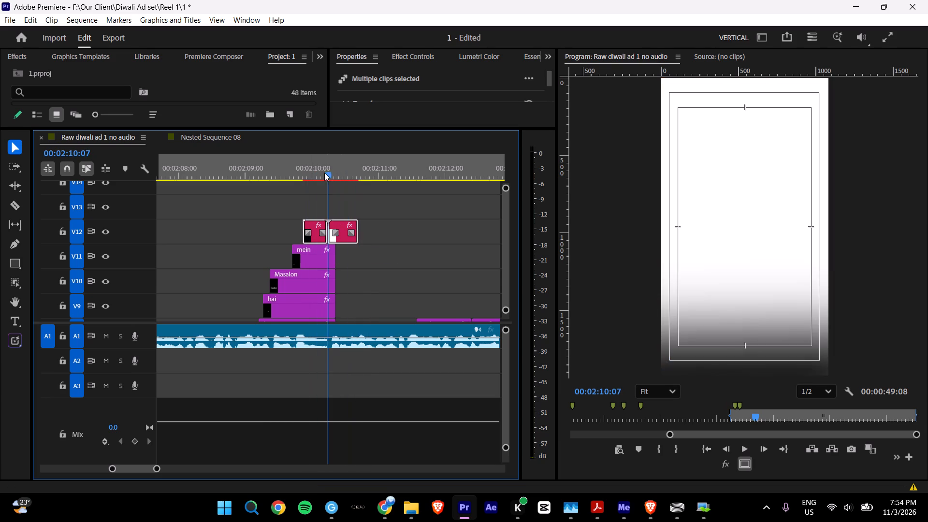
pyautogui.moveTo(324, 173); pyautogui.dragTo(331, 174)
pyautogui.moveTo(334, 254); pyautogui.dragTo(327, 253)
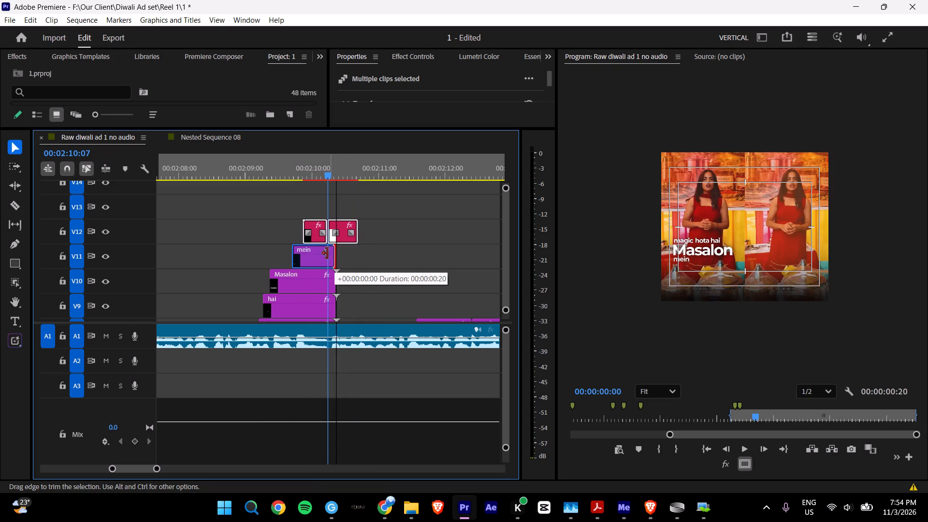
pyautogui.moveTo(327, 253); pyautogui.dragTo(327, 253)
pyautogui.moveTo(332, 274); pyautogui.dragTo(324, 274)
pyautogui.keyDown('ctrl'); pyautogui.scroll(-4, 381, 264); pyautogui.keyUp('ctrl')
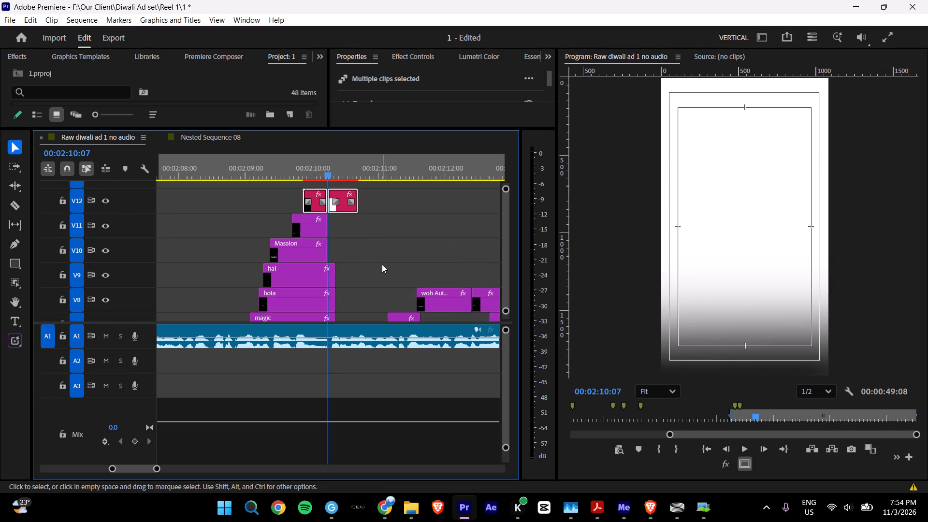
pyautogui.moveTo(336, 260); pyautogui.dragTo(331, 260)
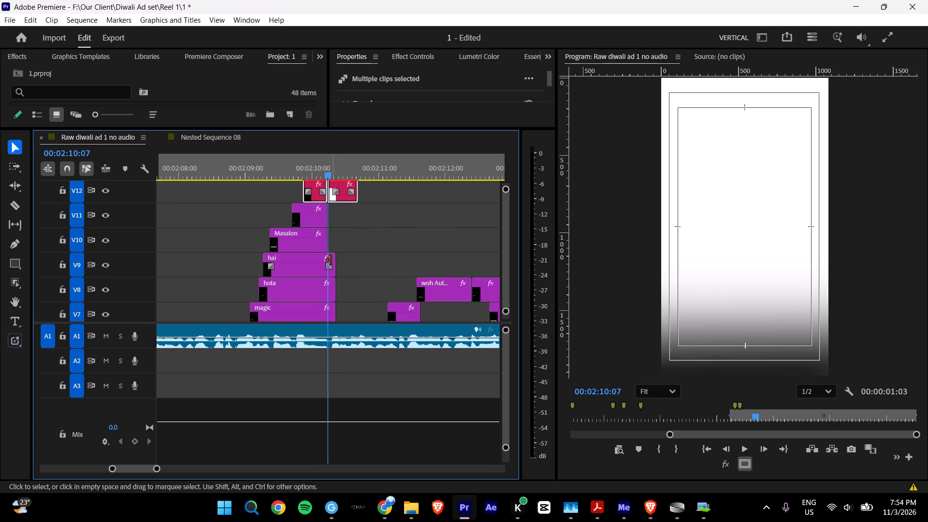
pyautogui.moveTo(333, 259); pyautogui.dragTo(327, 259)
pyautogui.keyDown('ctrl'); pyautogui.scroll(-4, 353, 253); pyautogui.keyUp('ctrl')
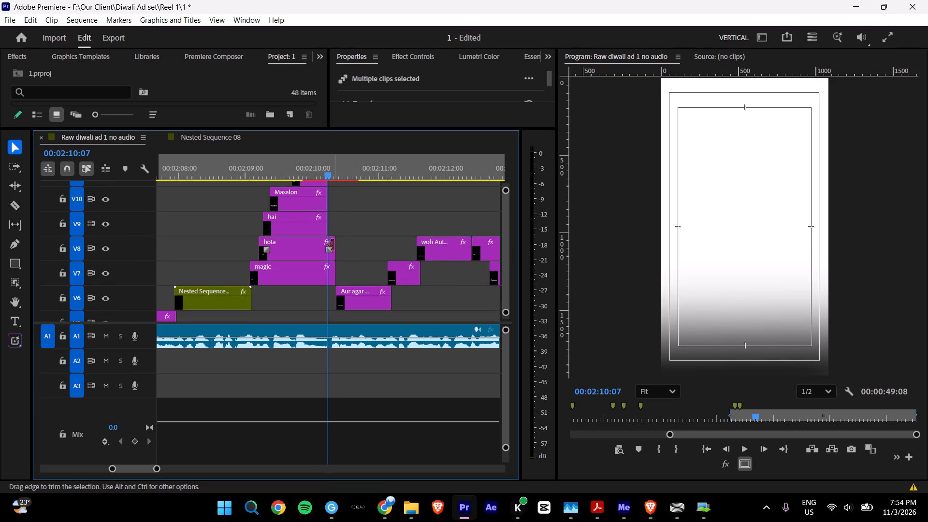
pyautogui.moveTo(333, 245); pyautogui.dragTo(323, 245)
pyautogui.moveTo(333, 274); pyautogui.dragTo(325, 274)
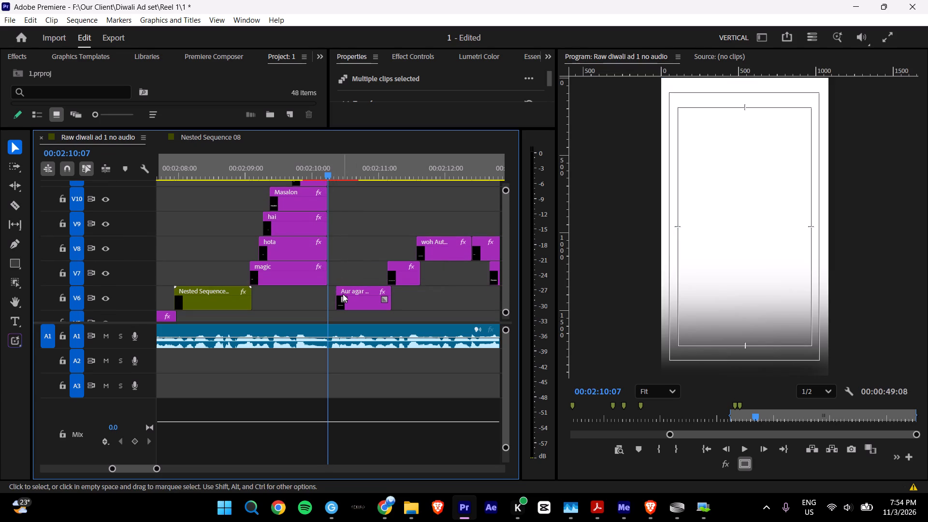
# Extend the start of the "Aur agar aap apni" caption on V6 back to 00:02:10:07.
pyautogui.moveTo(338, 292); pyautogui.dragTo(328, 290)
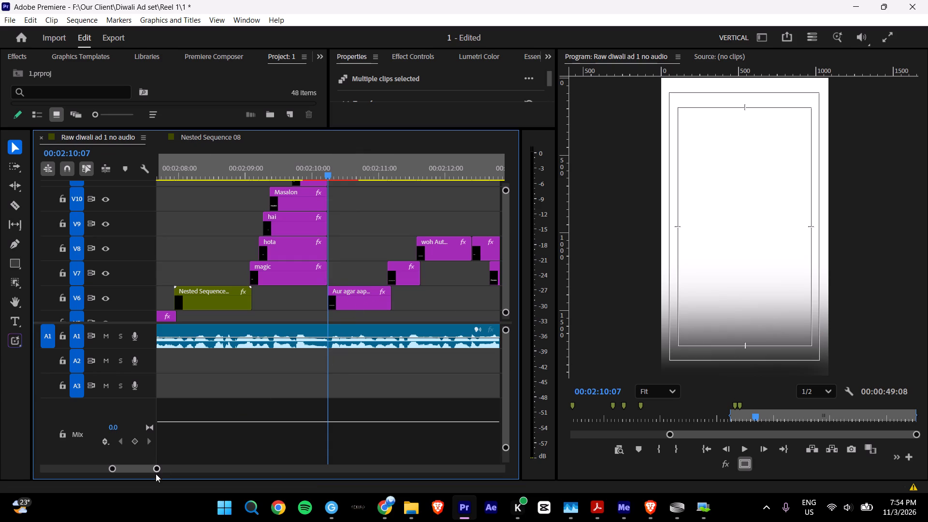
# Play on to locate the next shot change, under the "zaroor check karna!" caption, and park the playhead at 00:02:17:23.
pyautogui.moveTo(156, 471); pyautogui.dragTo(245, 459)
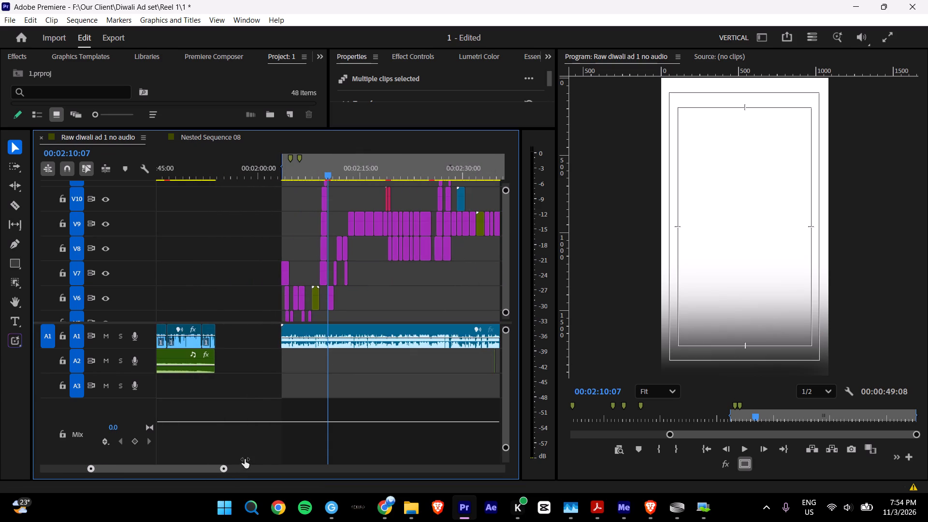
pyautogui.moveTo(245, 459); pyautogui.dragTo(240, 462)
pyautogui.press('space')
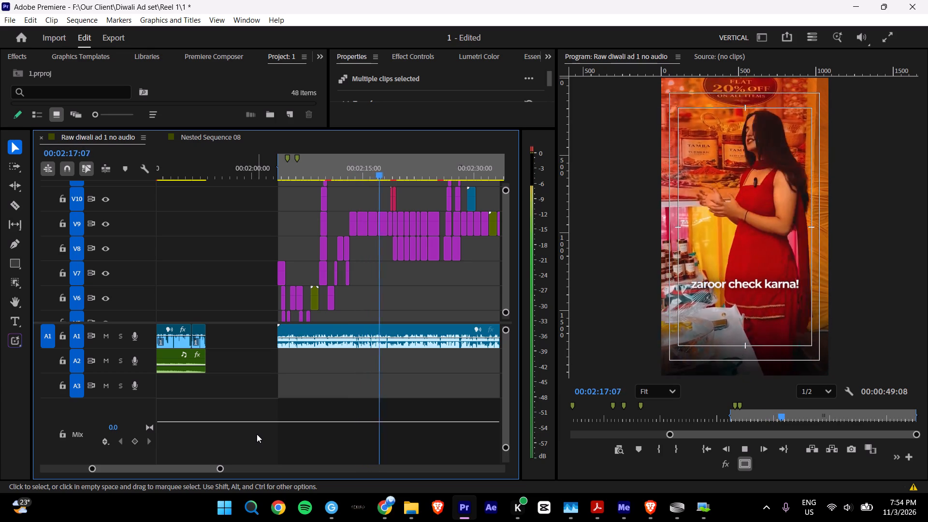
pyautogui.press('space')
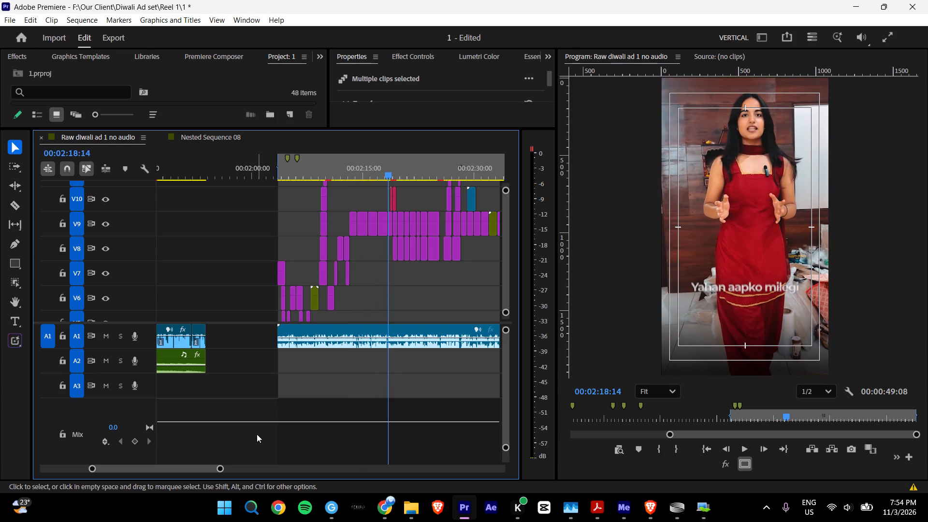
pyautogui.press('Left')
pyautogui.press('Left')
pyautogui.press('Left')
pyautogui.press('Left')
pyautogui.press('Left')
pyautogui.press('Left')
pyautogui.press('Left')
pyautogui.press('Left')
pyautogui.press('Left')
pyautogui.press('Left')
pyautogui.press('Left')
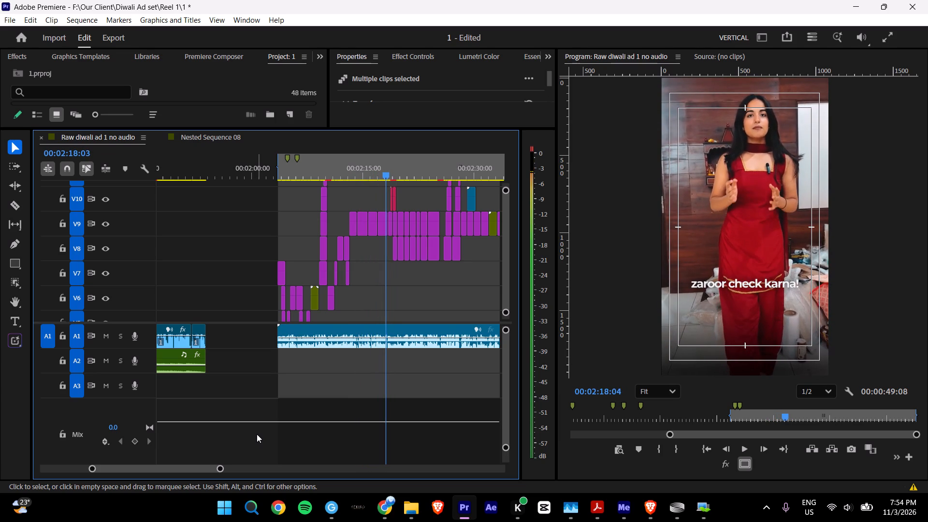
pyautogui.press('Left')
pyautogui.press('Left')
pyautogui.press('Left')
pyautogui.press('Left')
pyautogui.press('Left')
pyautogui.press('Left')
pyautogui.press('Left')
pyautogui.press('Left')
pyautogui.press('Left')
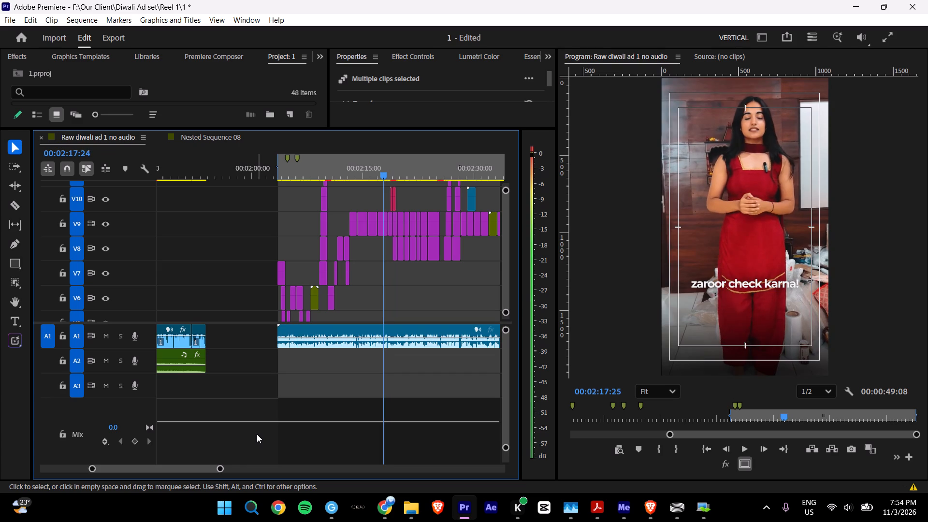
pyautogui.press('Left')
pyautogui.press('Right')
pyautogui.press('Left')
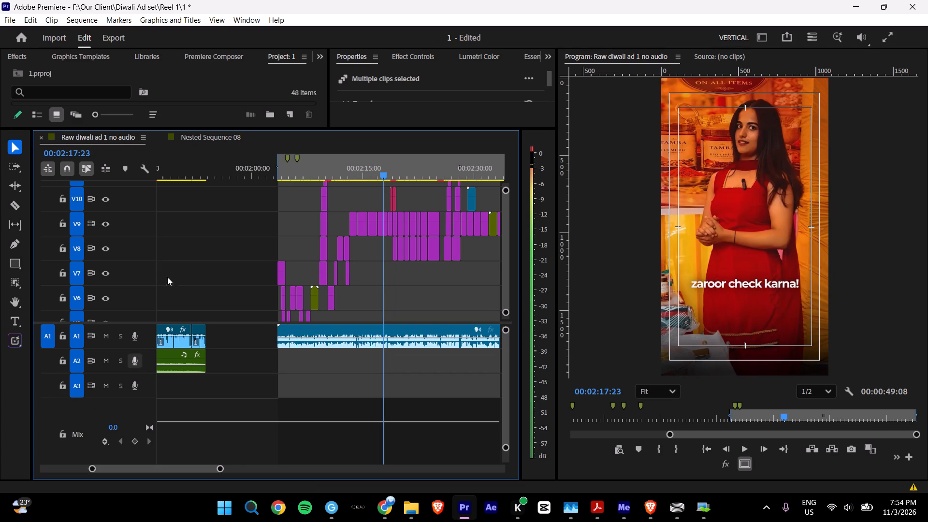
# Copy the Transition 3.mp4 clip on V10 that starts at 00:02:29:03.
pyautogui.click(470, 202)
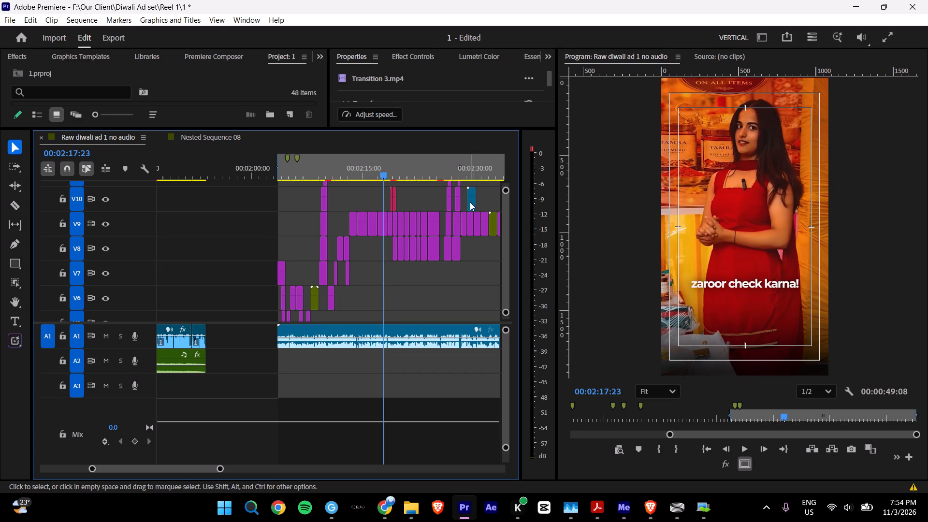
pyautogui.hotkey('ctrl', 'c')
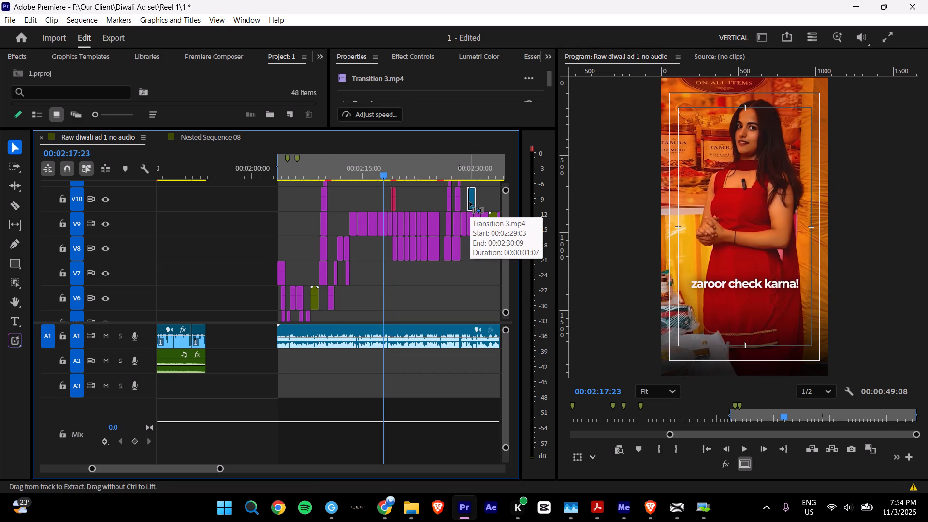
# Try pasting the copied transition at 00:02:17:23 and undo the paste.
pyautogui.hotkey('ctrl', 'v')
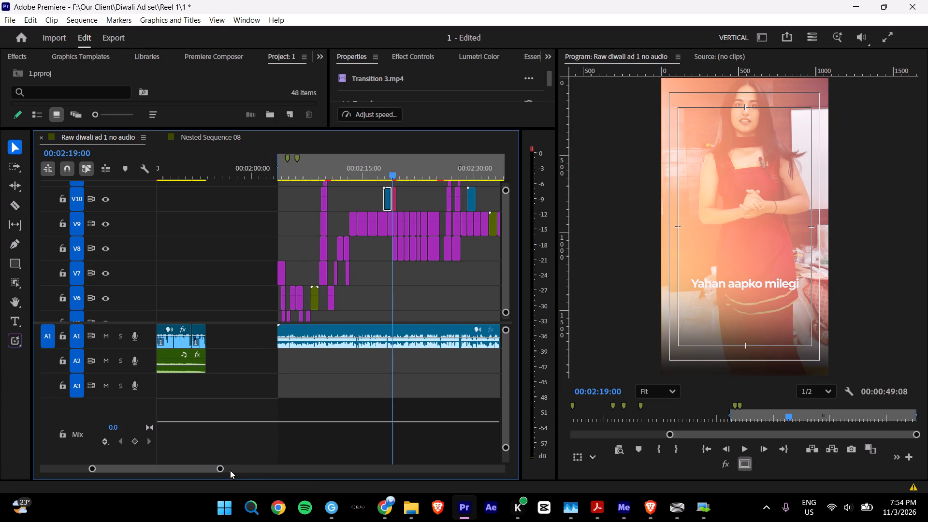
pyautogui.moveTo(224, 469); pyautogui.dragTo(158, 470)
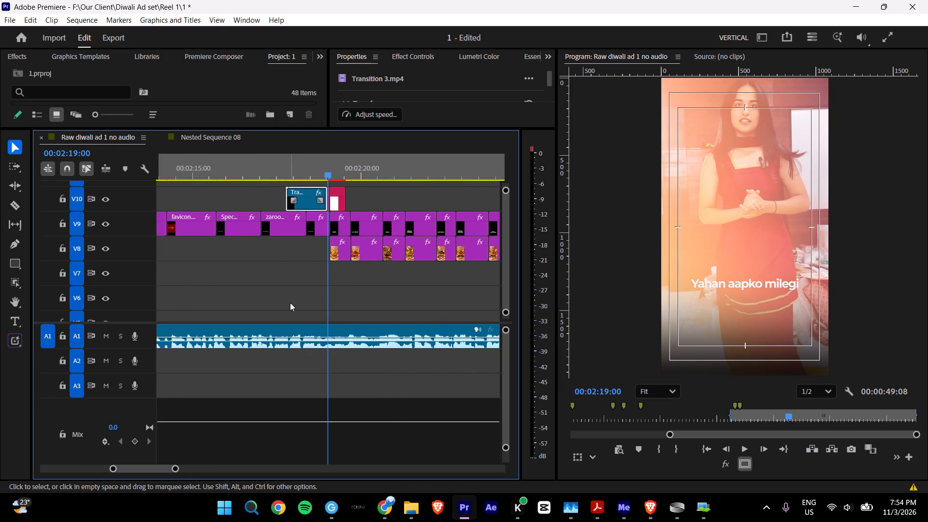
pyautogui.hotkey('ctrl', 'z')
# Paste the copied Transition 3.mp4 clip on V10 at 00:02:15:20.
pyautogui.moveTo(238, 168); pyautogui.dragTo(216, 173)
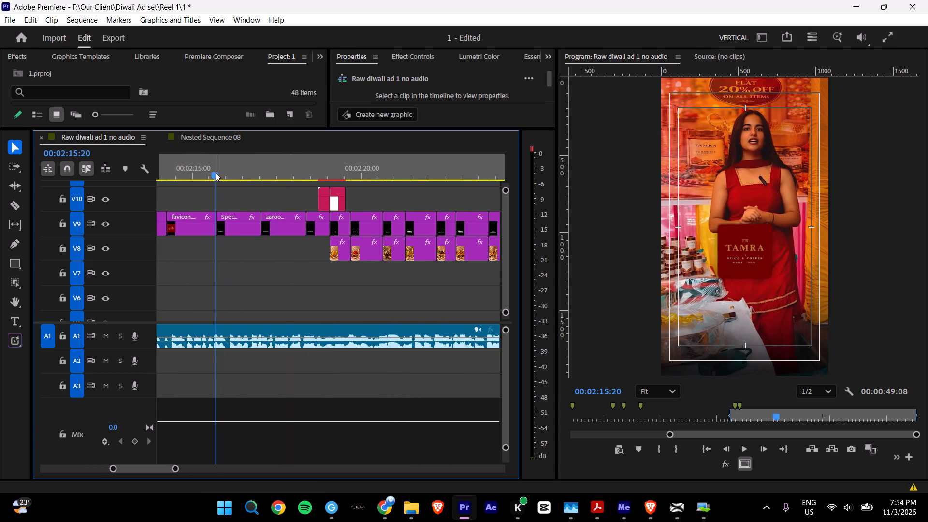
pyautogui.hotkey('ctrl', 'v')
# Move the pasted transition later on V10 to cover the shot change at 00:02:17:24, ending with the "zaroor check karna!" caption.
pyautogui.moveTo(265, 167); pyautogui.dragTo(280, 170)
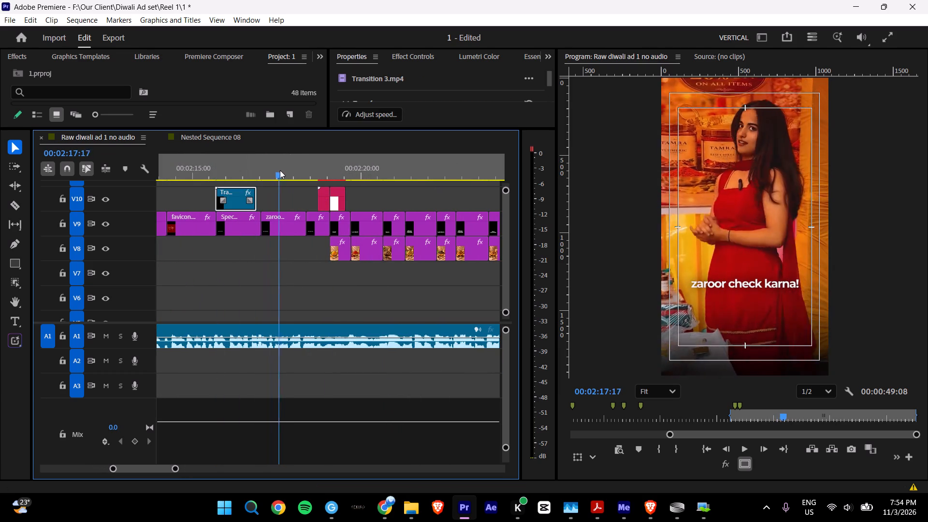
pyautogui.moveTo(280, 170); pyautogui.dragTo(284, 173)
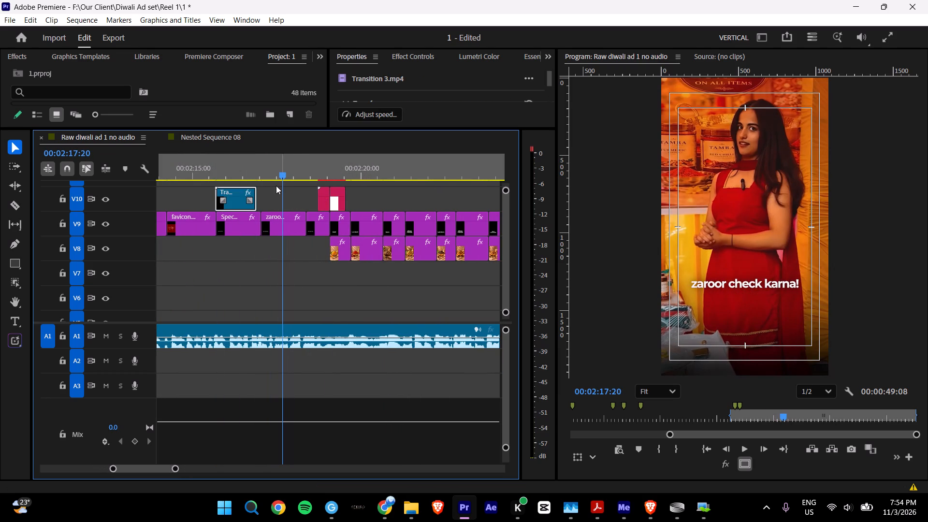
pyautogui.press('Right')
pyautogui.press('Right')
pyautogui.press('Right')
pyautogui.press('Right')
pyautogui.press('Left')
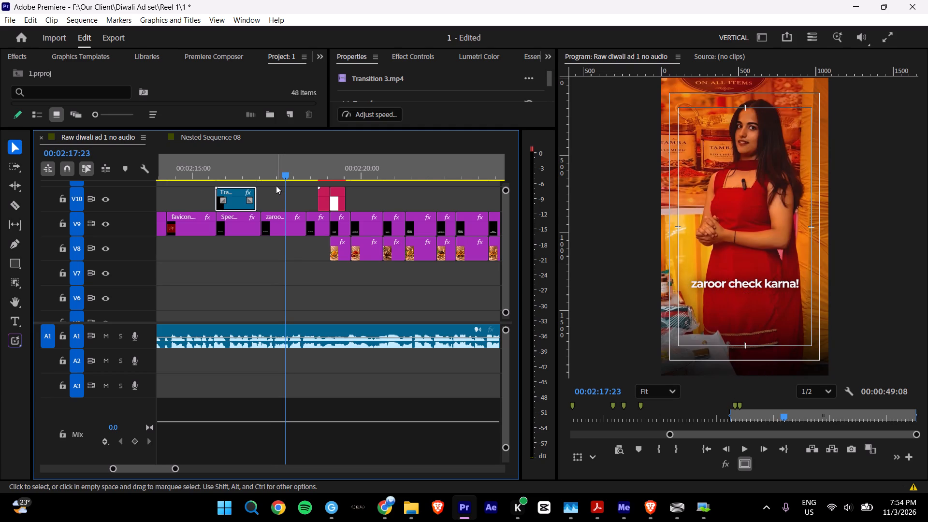
pyautogui.press('Right')
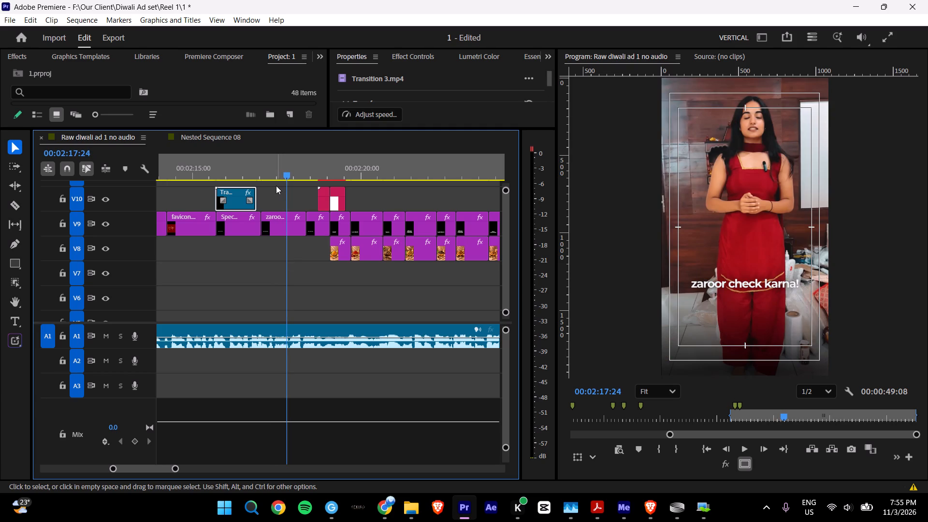
pyautogui.press('Left')
pyautogui.press('Right')
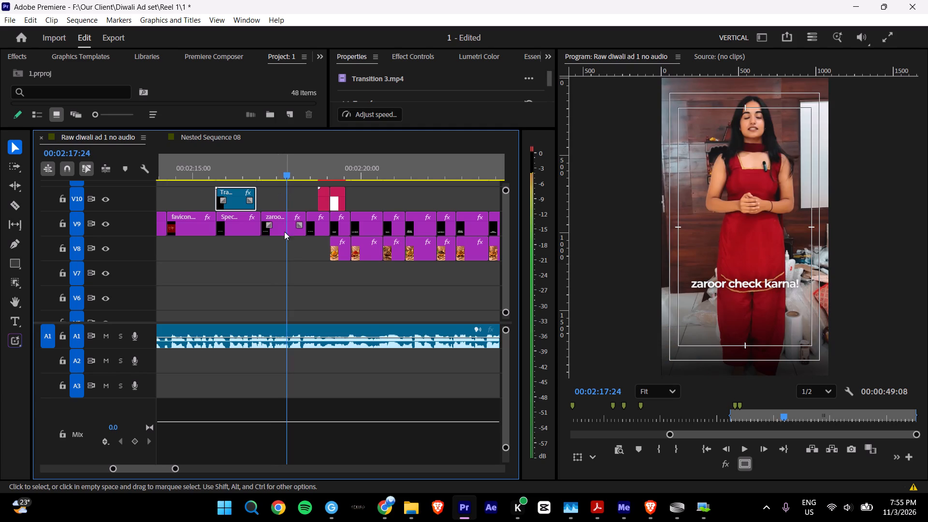
pyautogui.moveTo(237, 193); pyautogui.dragTo(288, 195)
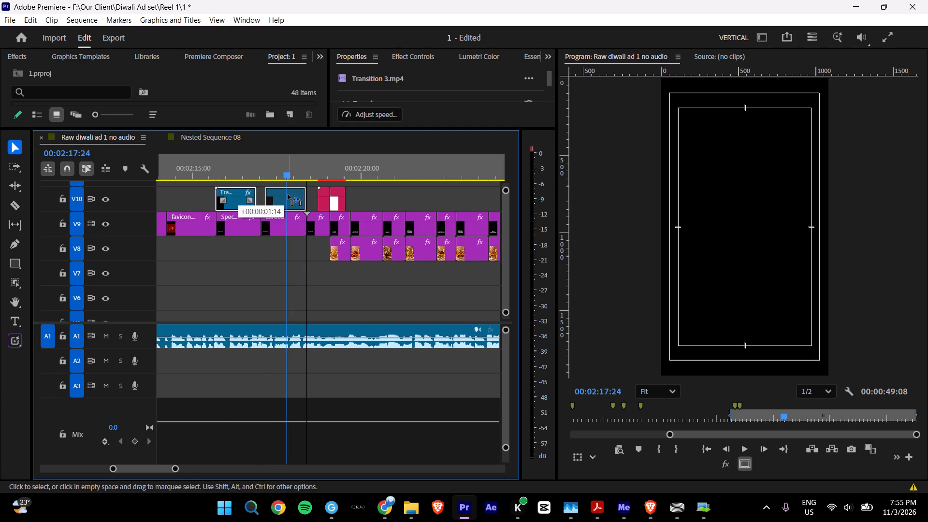
pyautogui.moveTo(288, 195); pyautogui.dragTo(291, 195)
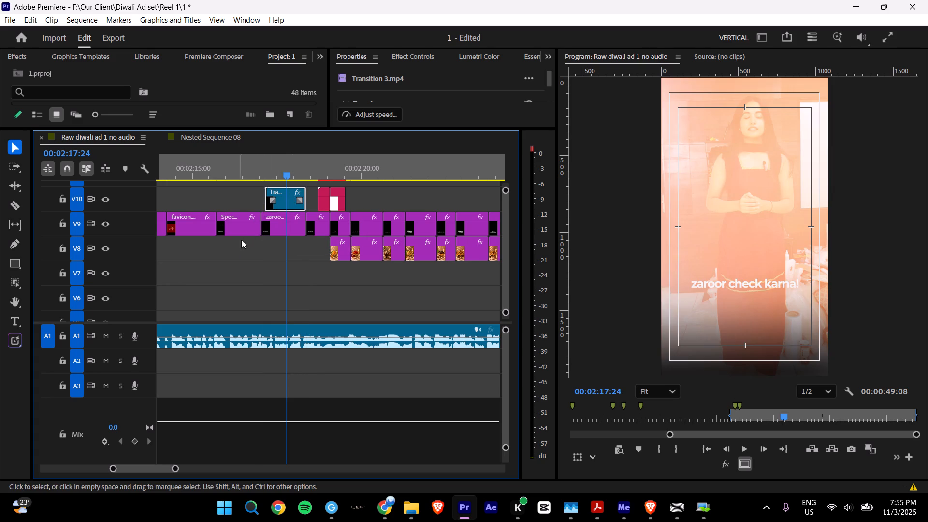
# Move the pasted Transition 3.mp4 clip up from V10 to V11, keeping its timing.
pyautogui.moveTo(261, 169); pyautogui.dragTo(282, 172)
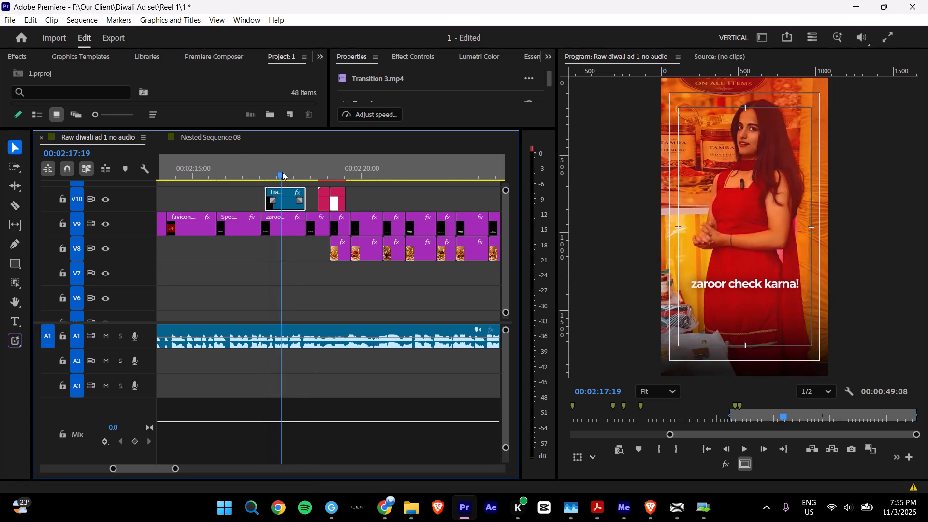
pyautogui.moveTo(282, 172); pyautogui.dragTo(282, 176)
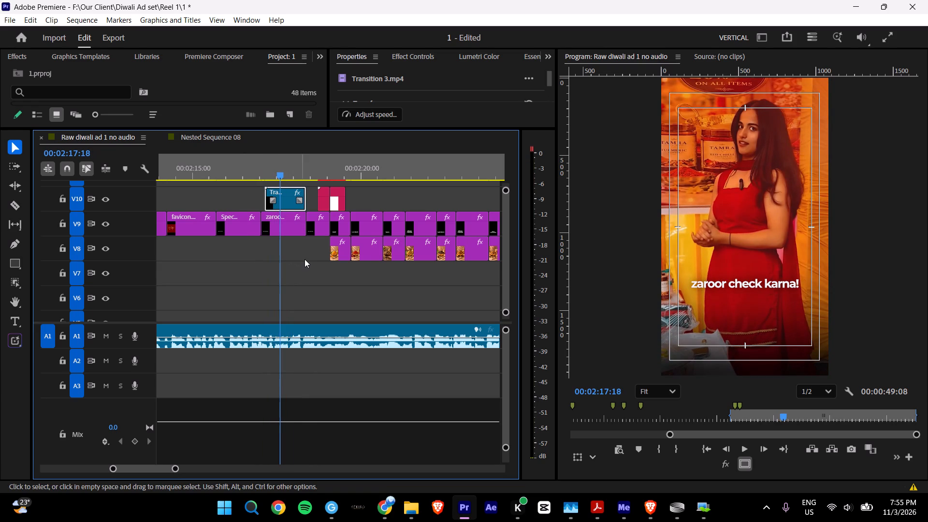
pyautogui.keyDown('ctrl'); pyautogui.scroll(5, 305, 259); pyautogui.keyUp('ctrl')
pyautogui.moveTo(293, 244); pyautogui.dragTo(291, 231)
# Shift the Transition 3.mp4 clip on V11 three frames earlier, aligning its start with the "zaroor check karna!" caption.
pyautogui.moveTo(277, 174); pyautogui.dragTo(271, 177)
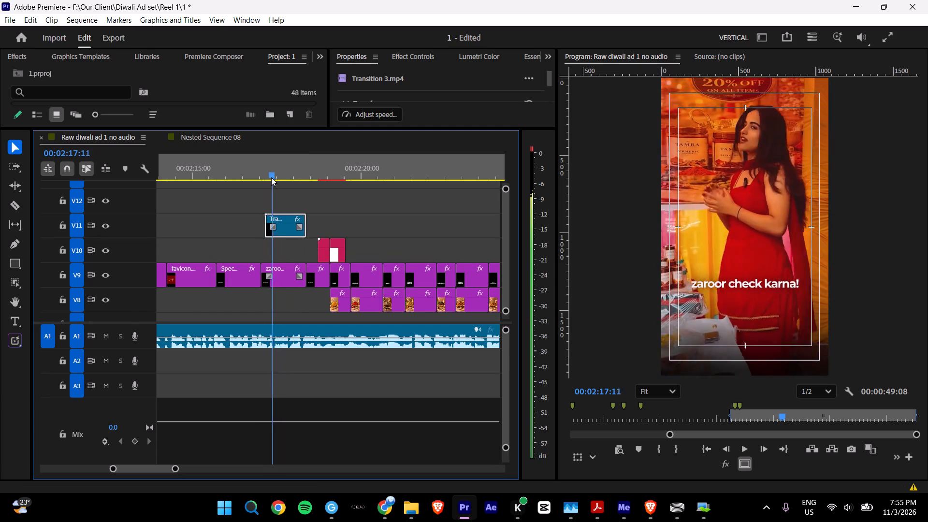
pyautogui.moveTo(271, 177); pyautogui.dragTo(281, 182)
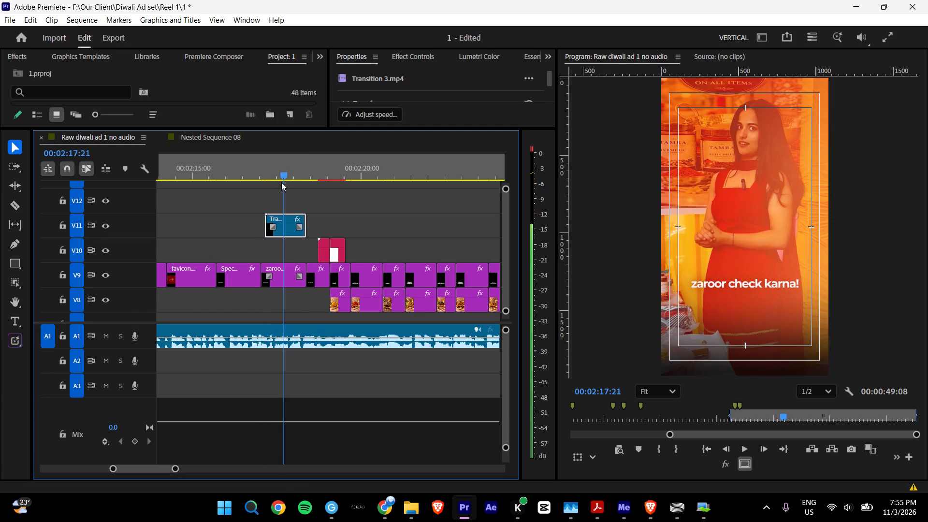
pyautogui.moveTo(281, 182); pyautogui.dragTo(282, 182)
pyautogui.click(285, 219)
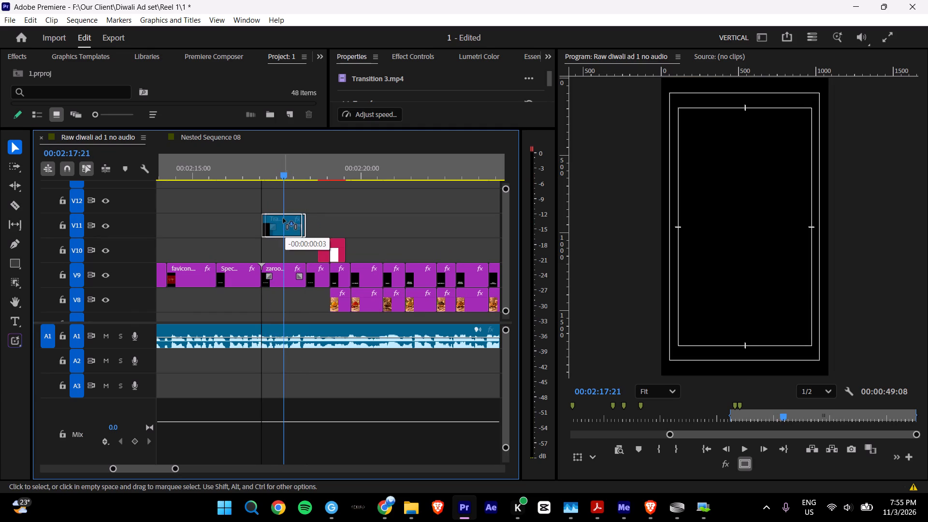
# Scrub and play back the repositioned transition around 00:02:17:24 to check it over the shot change.
pyautogui.moveTo(249, 172); pyautogui.dragTo(281, 175)
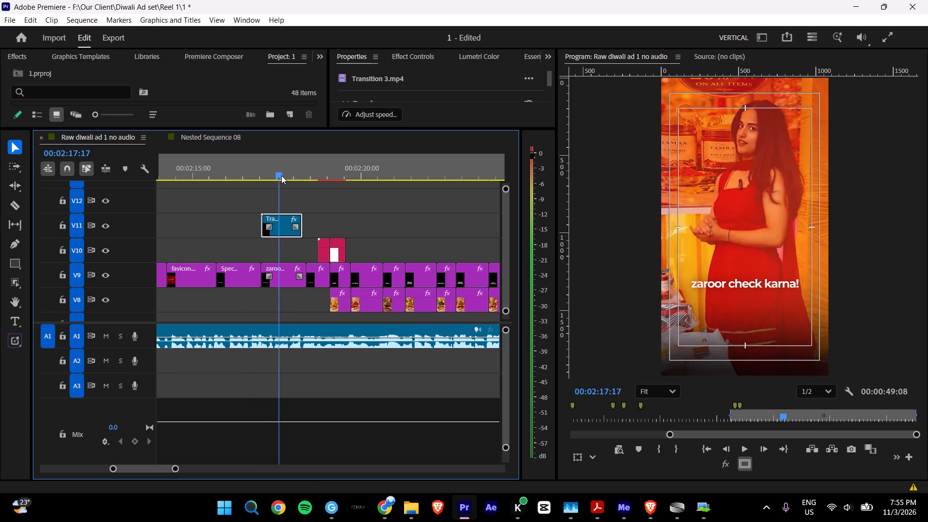
pyautogui.moveTo(281, 175); pyautogui.dragTo(272, 183)
pyautogui.press('space')
pyautogui.press('space')
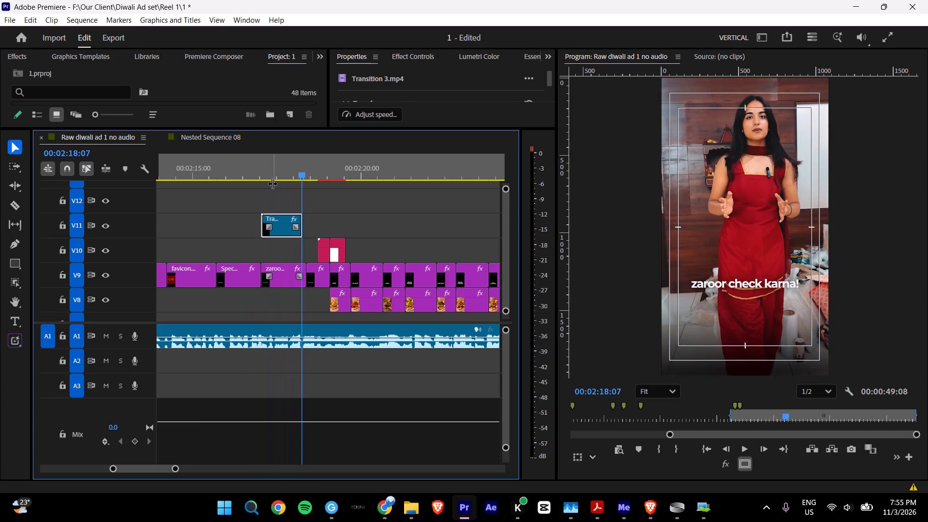
pyautogui.moveTo(260, 179); pyautogui.dragTo(246, 179)
pyautogui.press('space')
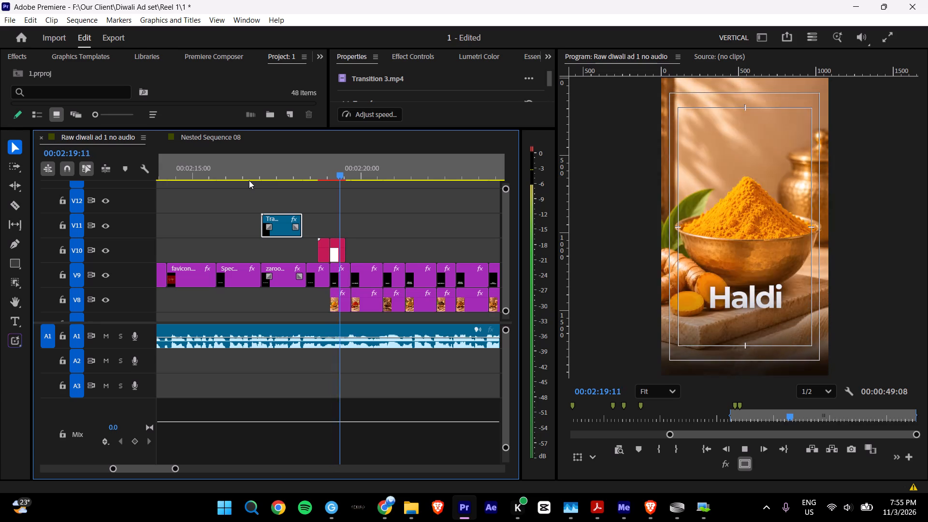
pyautogui.moveTo(249, 180); pyautogui.dragTo(273, 176)
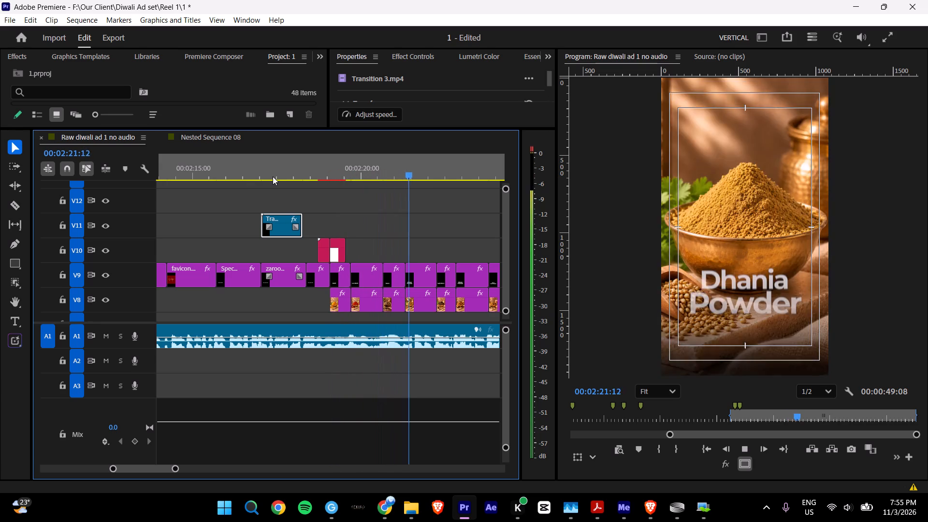
# Play back the sequence from 00:02:20:15 past 00:02:30:00, and scrub around the "kuch na kuch!" caption to check the footage there.
pyautogui.moveTo(273, 176); pyautogui.dragTo(273, 176)
pyautogui.moveTo(285, 163); pyautogui.dragTo(380, 176)
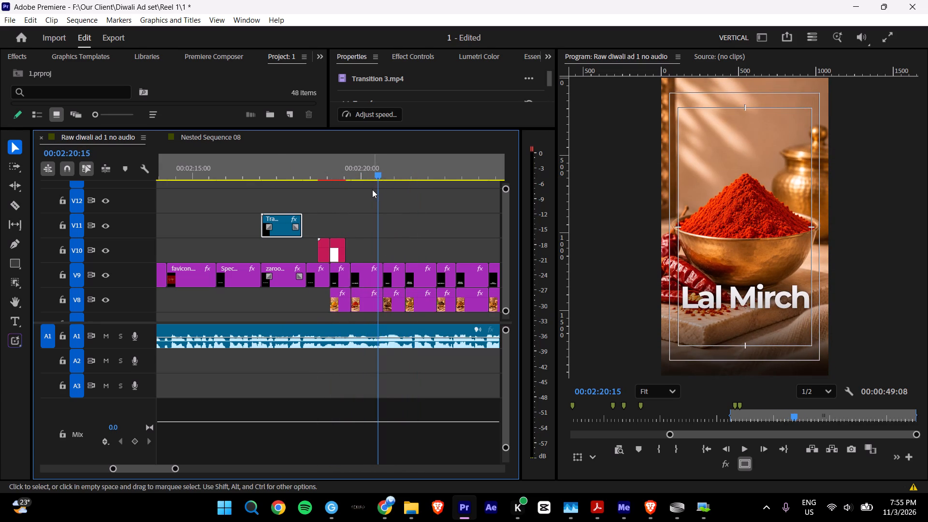
pyautogui.press('space')
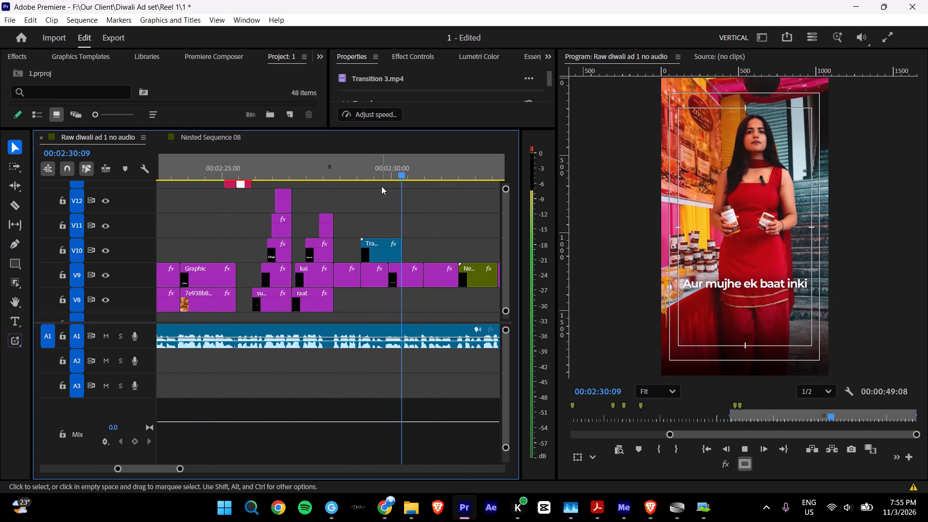
pyautogui.press('space')
pyautogui.moveTo(367, 168); pyautogui.dragTo(330, 179)
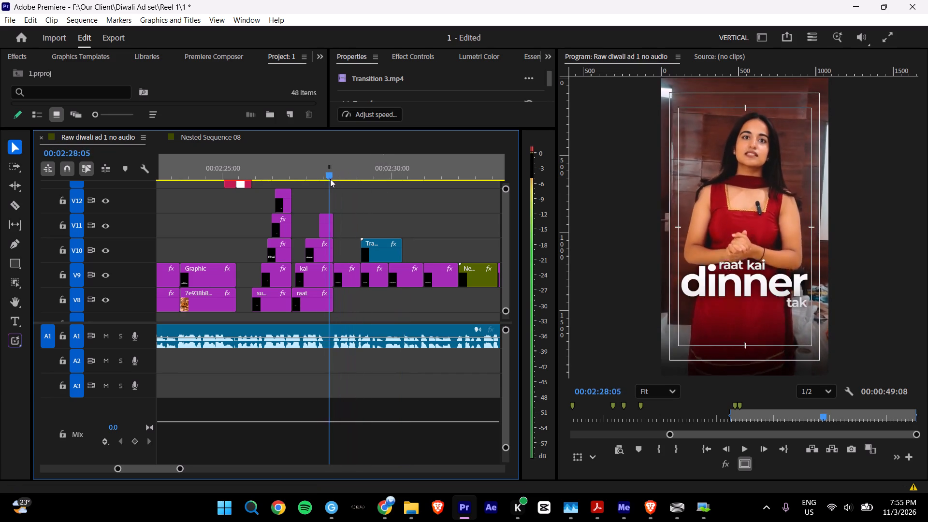
pyautogui.moveTo(330, 179); pyautogui.dragTo(350, 195)
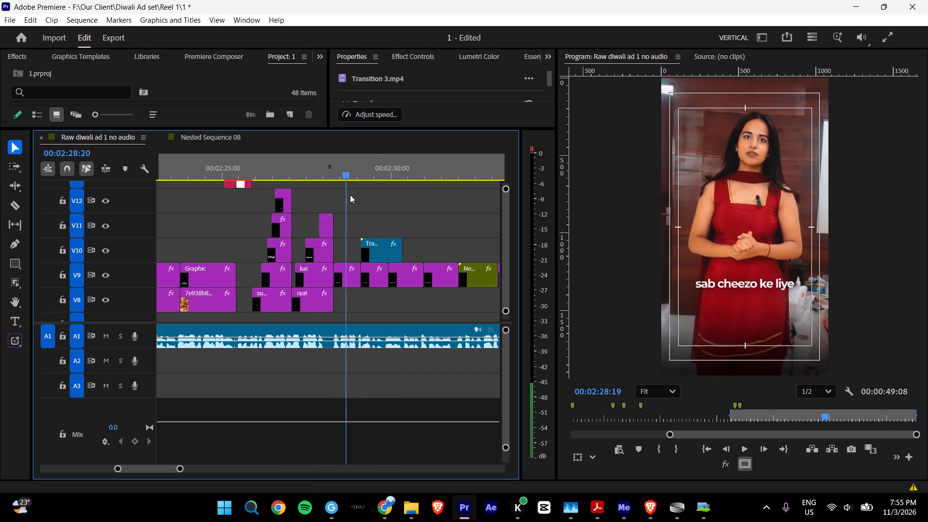
pyautogui.moveTo(350, 195); pyautogui.dragTo(367, 198)
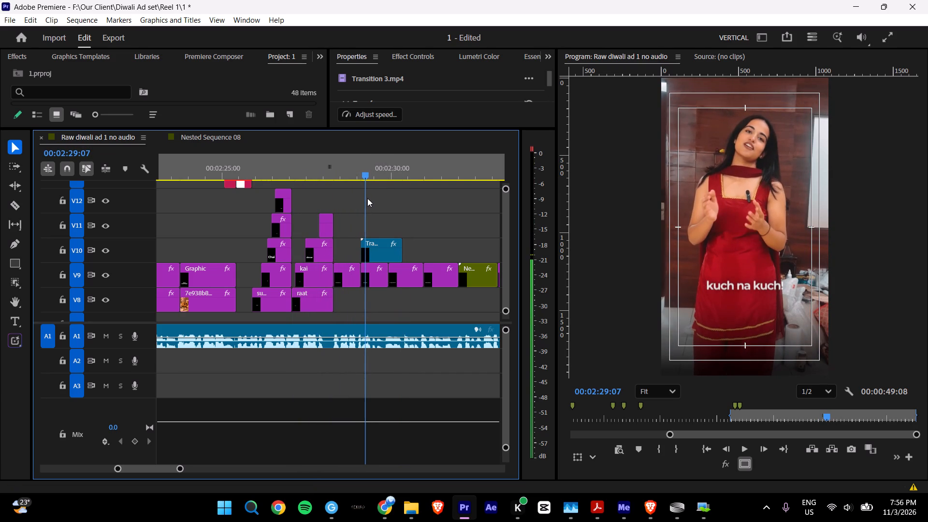
pyautogui.moveTo(367, 198); pyautogui.dragTo(366, 198)
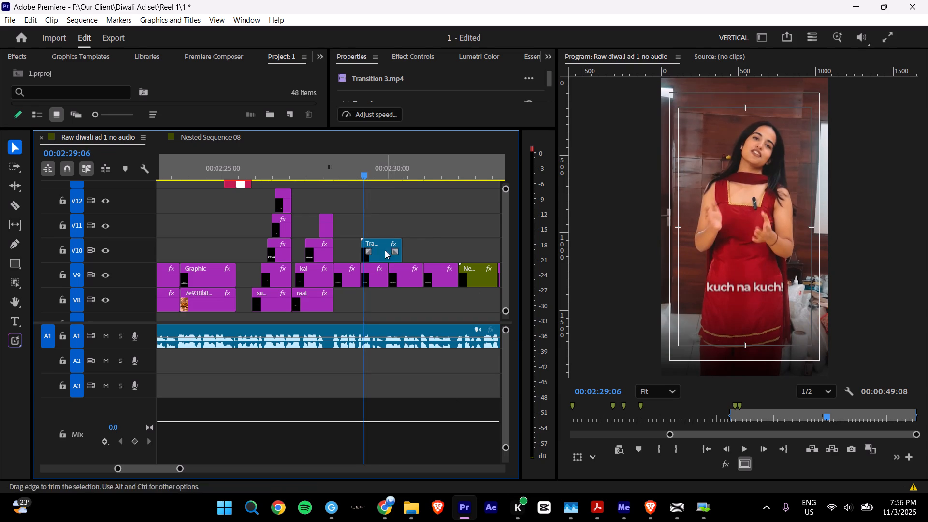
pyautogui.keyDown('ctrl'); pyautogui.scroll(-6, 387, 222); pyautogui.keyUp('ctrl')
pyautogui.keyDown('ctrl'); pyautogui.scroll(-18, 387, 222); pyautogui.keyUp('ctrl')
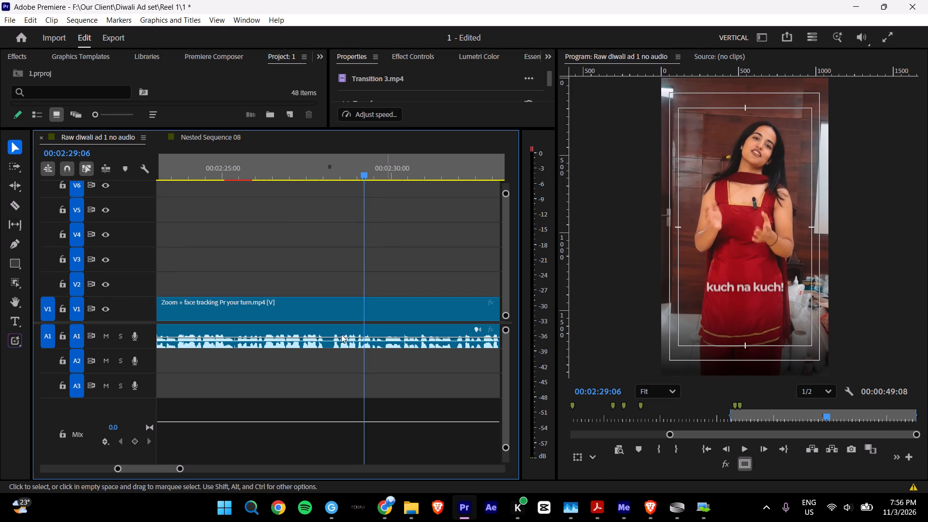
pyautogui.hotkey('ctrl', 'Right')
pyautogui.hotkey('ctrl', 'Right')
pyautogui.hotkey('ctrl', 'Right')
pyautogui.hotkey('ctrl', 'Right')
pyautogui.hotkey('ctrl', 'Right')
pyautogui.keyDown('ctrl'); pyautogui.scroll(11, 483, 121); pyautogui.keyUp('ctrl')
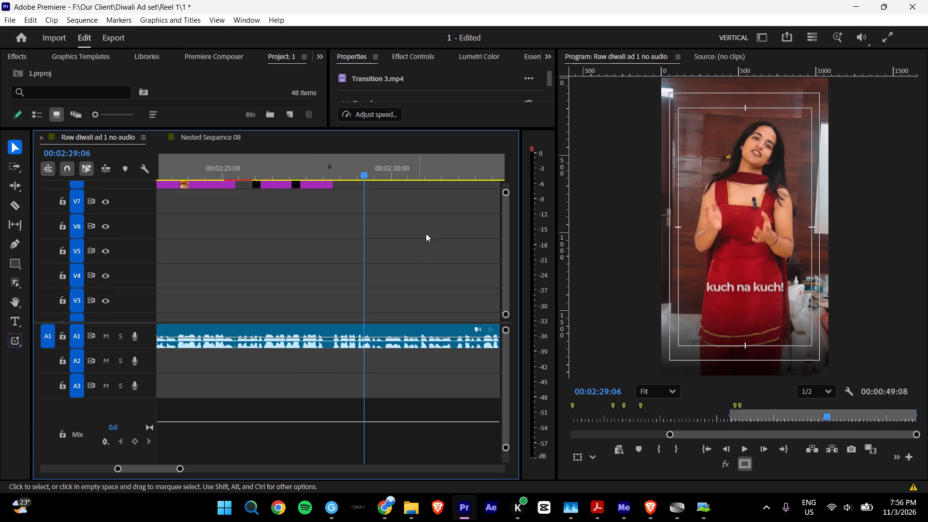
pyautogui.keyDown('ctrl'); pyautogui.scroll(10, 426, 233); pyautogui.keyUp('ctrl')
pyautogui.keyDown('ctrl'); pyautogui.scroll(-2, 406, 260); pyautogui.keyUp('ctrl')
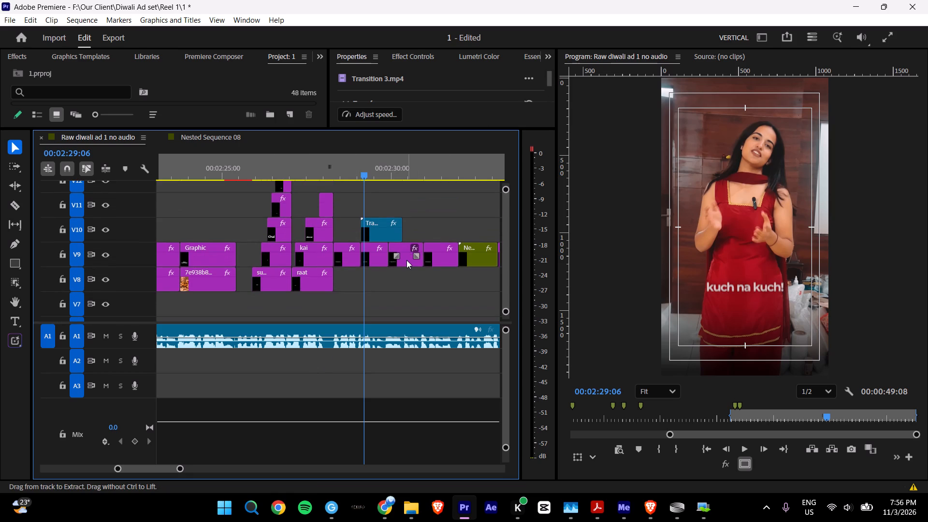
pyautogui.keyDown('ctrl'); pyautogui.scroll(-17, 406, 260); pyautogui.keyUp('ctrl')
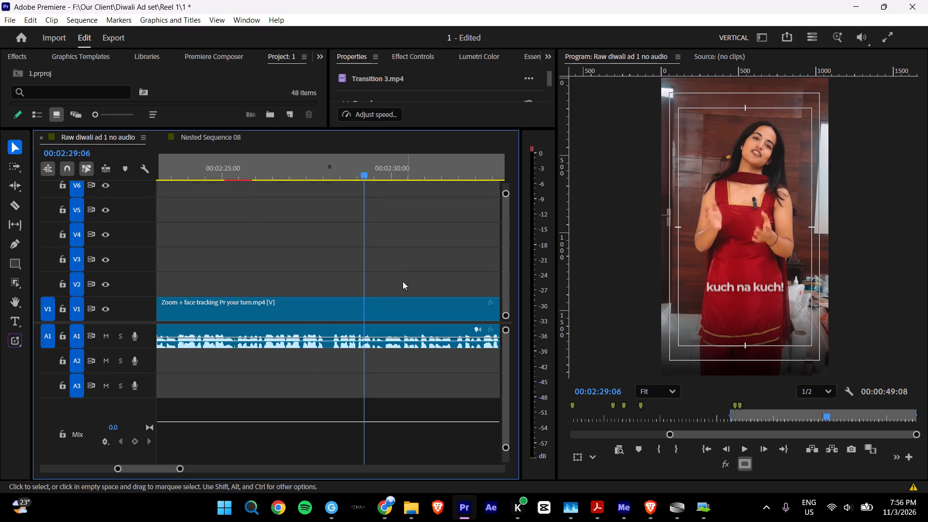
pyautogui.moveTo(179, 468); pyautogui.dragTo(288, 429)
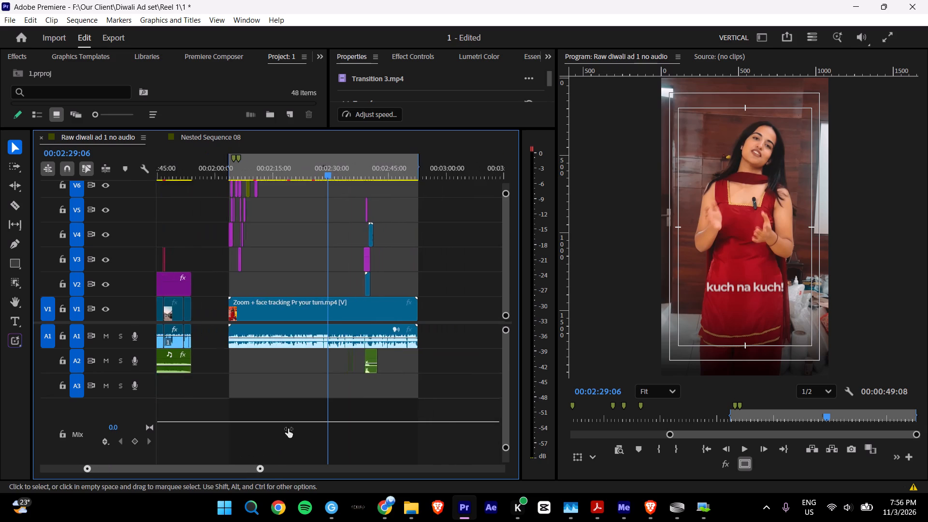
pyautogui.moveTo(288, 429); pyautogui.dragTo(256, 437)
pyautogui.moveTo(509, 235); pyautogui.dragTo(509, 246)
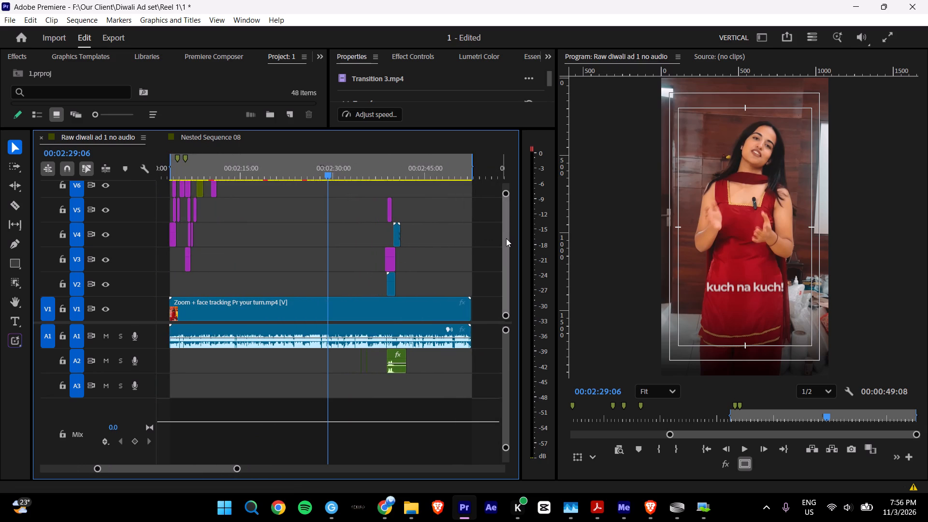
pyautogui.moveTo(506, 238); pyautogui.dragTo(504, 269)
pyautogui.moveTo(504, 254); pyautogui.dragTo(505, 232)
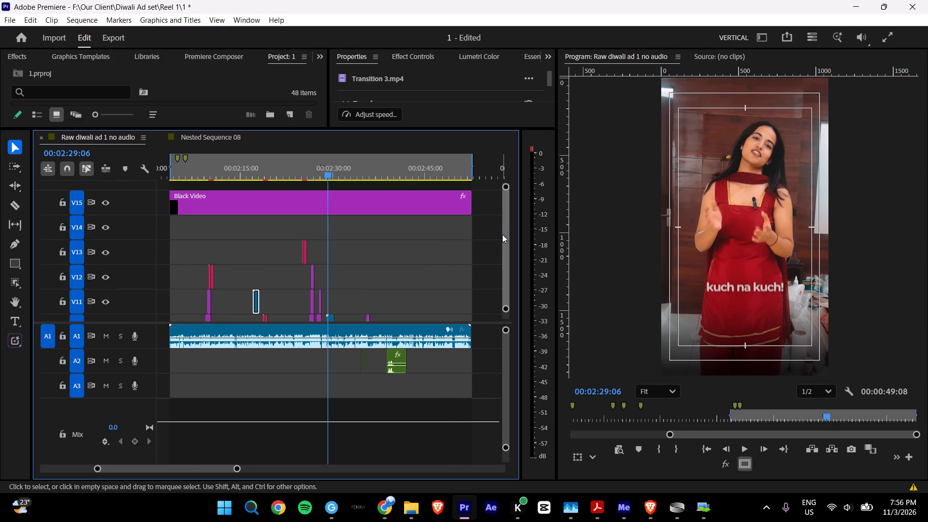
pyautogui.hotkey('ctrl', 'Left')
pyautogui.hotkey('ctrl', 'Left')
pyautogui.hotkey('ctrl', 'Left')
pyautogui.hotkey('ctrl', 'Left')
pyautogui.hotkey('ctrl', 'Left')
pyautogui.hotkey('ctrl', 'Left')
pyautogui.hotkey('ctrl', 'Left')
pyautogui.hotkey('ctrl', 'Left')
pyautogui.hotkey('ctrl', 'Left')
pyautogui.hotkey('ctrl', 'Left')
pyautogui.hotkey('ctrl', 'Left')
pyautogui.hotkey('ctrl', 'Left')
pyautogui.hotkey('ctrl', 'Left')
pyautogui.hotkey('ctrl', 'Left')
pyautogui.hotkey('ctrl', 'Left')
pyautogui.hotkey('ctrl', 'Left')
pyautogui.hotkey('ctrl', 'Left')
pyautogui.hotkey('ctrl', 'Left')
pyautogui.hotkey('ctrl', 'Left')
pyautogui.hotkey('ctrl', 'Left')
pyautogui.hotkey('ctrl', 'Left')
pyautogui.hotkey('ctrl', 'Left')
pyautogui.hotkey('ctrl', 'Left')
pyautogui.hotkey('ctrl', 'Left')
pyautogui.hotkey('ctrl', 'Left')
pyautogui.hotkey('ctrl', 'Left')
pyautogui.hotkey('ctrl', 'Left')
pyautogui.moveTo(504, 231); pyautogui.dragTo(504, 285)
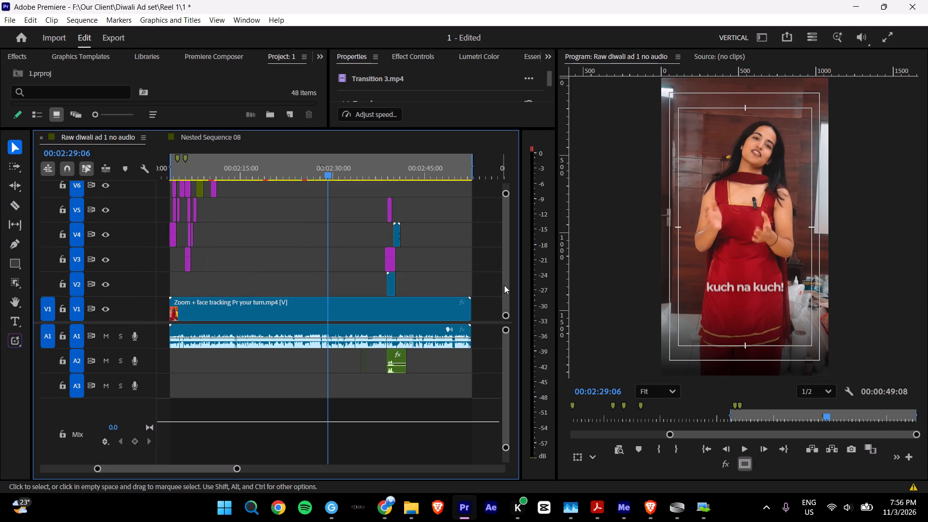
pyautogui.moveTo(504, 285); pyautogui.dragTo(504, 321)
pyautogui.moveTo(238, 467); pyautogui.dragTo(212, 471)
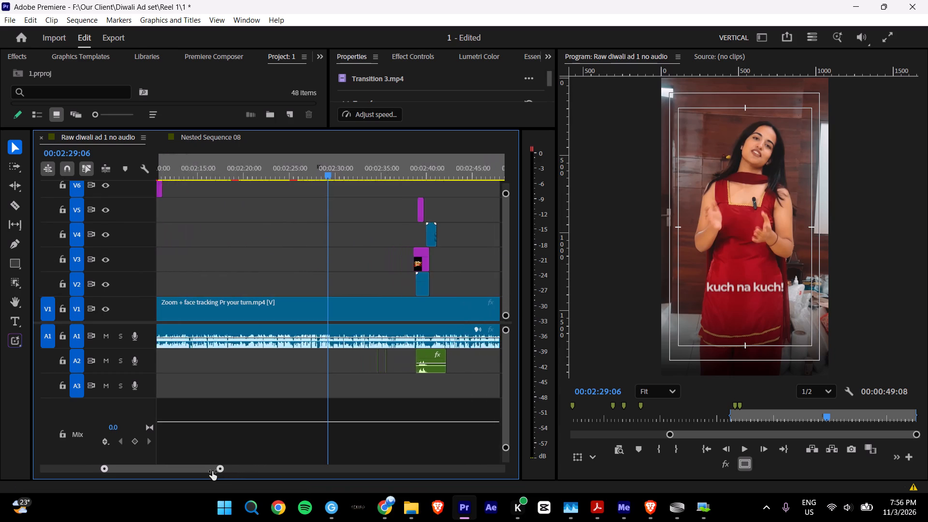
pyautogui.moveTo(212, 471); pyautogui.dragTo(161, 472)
# Examine the shot change between 00:02:29:06 and 00:02:30:00 frame by frame and in playback, returning to 00:02:29:19.
pyautogui.press('Left')
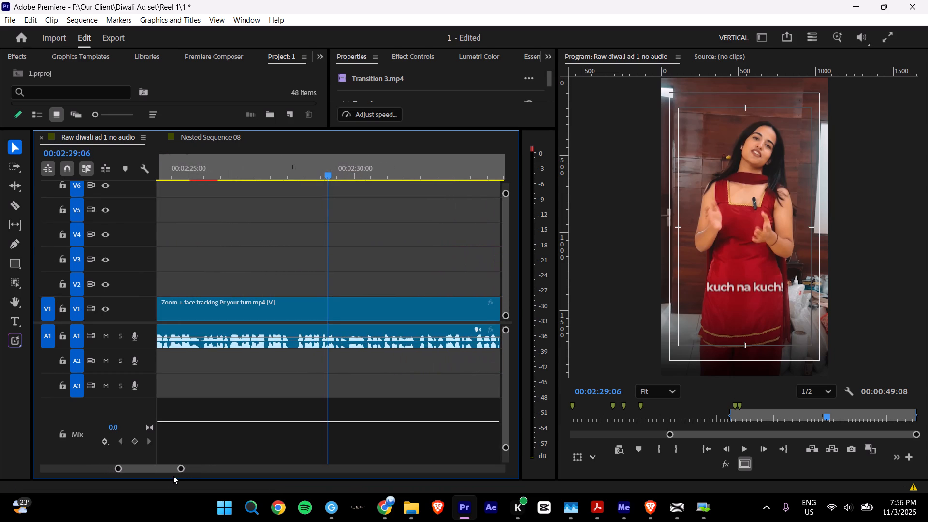
pyautogui.press('Right')
pyautogui.press('Right')
pyautogui.press('Right')
pyautogui.press('Right')
pyautogui.press('Left')
pyautogui.press('Right')
pyautogui.press('Right')
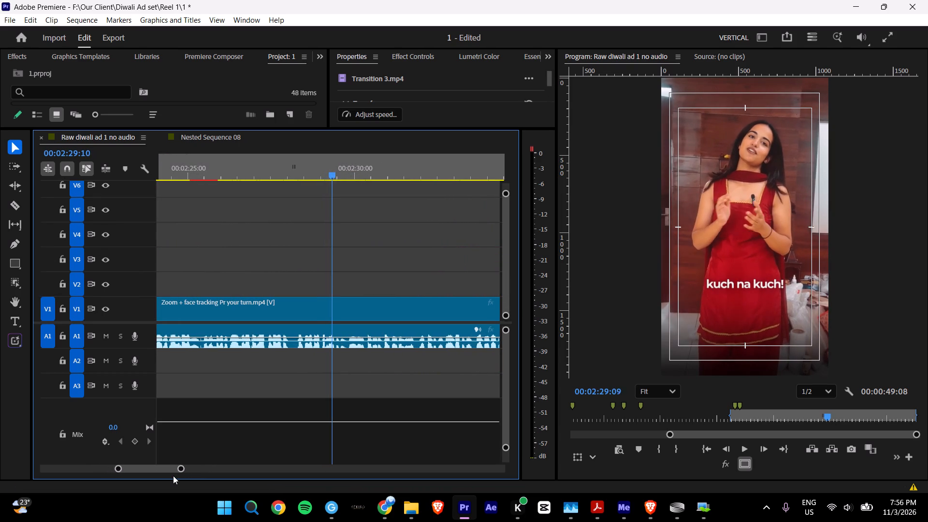
pyautogui.press('Right')
pyautogui.press('Right')
pyautogui.press('Right')
pyautogui.press('Right')
pyautogui.press('Right')
pyautogui.press('Right')
pyautogui.press('Right')
pyautogui.press('Right')
pyautogui.press('Right')
pyautogui.press('Right')
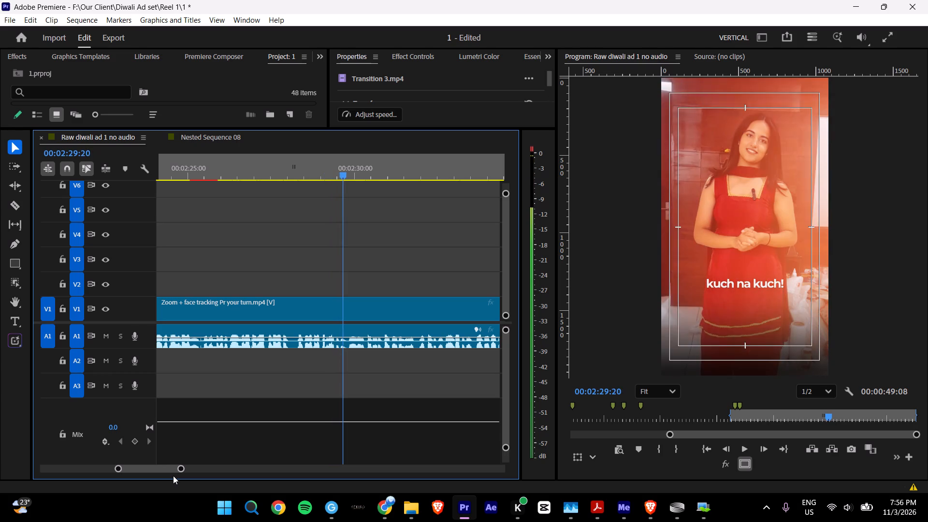
pyautogui.press('Right')
pyautogui.press('Right')
pyautogui.press('Right')
pyautogui.press('Right')
pyautogui.press('Right')
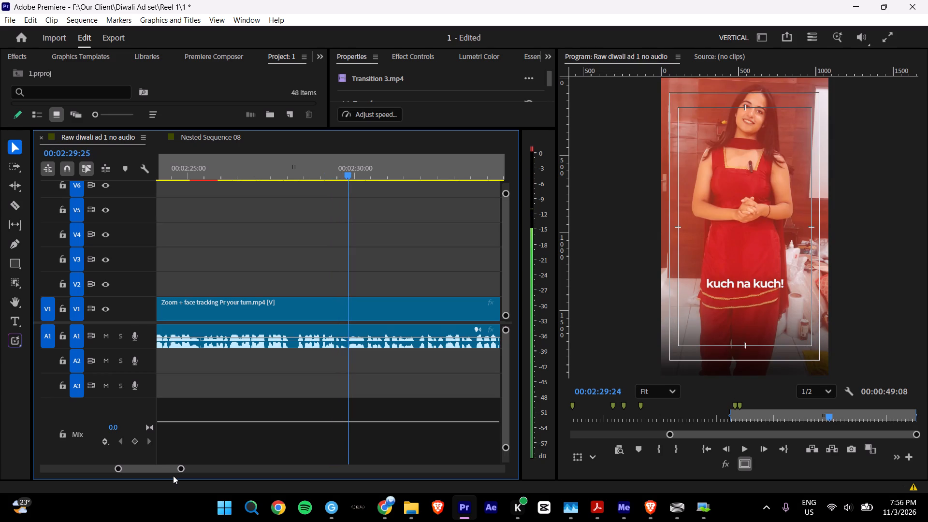
pyautogui.press('Right')
pyautogui.press('Right')
pyautogui.press('Right')
pyautogui.press('Right')
pyautogui.press('Right')
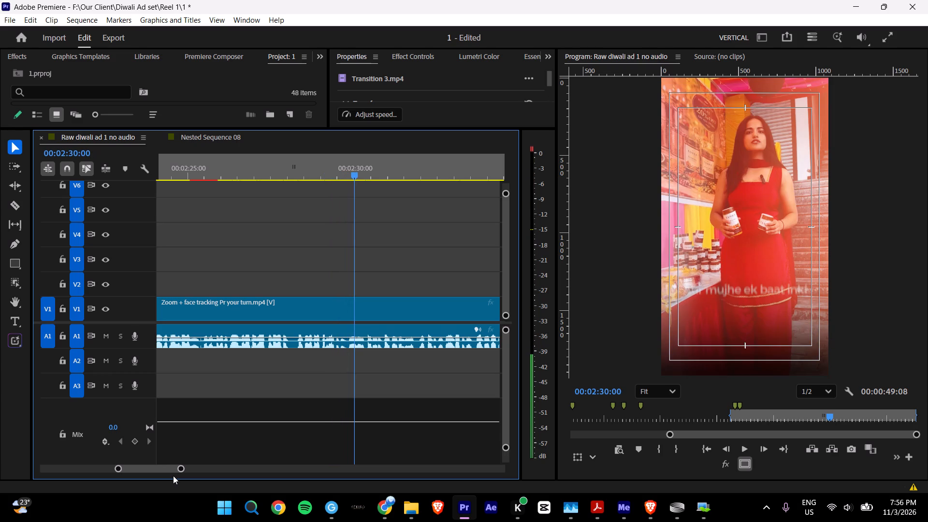
pyautogui.click(295, 174)
pyautogui.press('space')
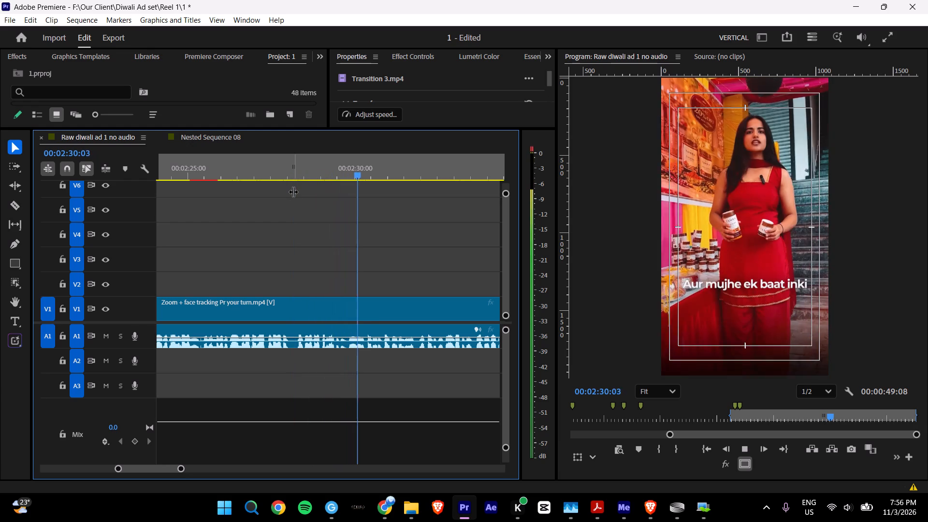
pyautogui.press('space')
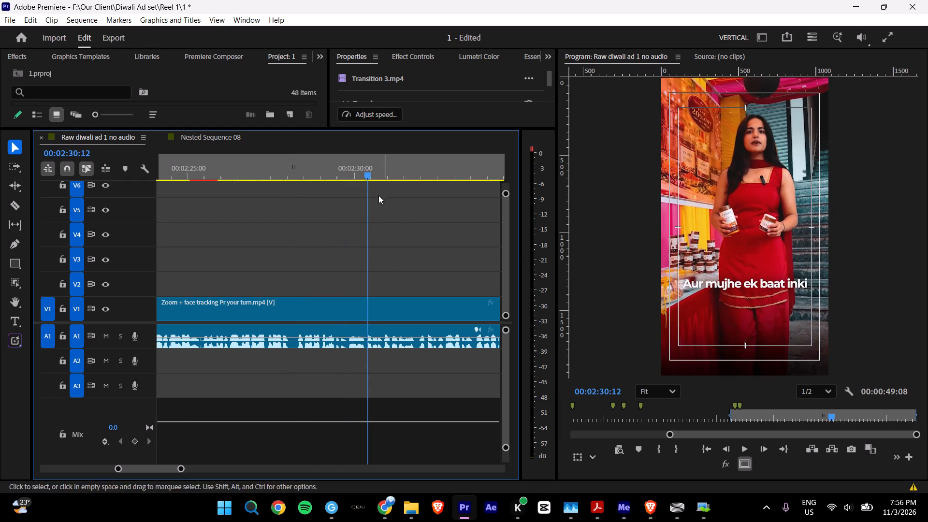
pyautogui.moveTo(353, 164); pyautogui.dragTo(343, 168)
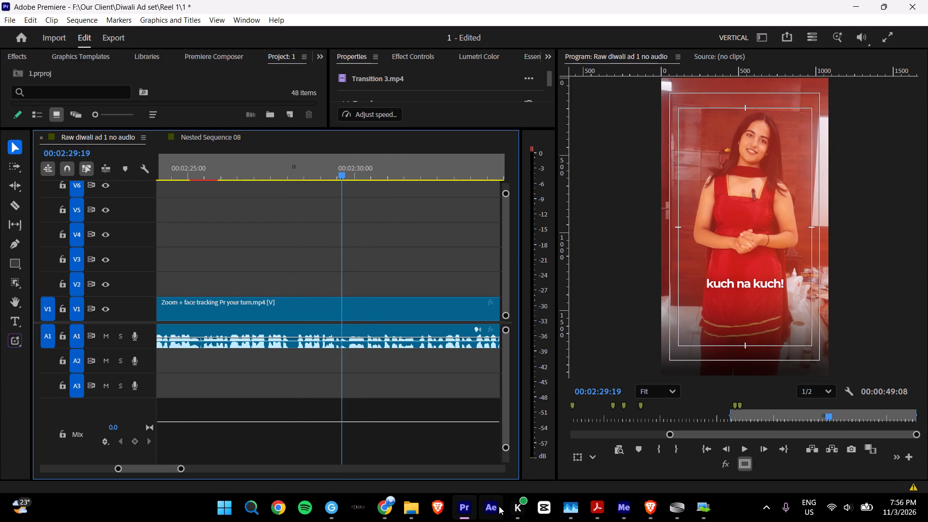
# Launch After Effects.
pyautogui.click(499, 506)
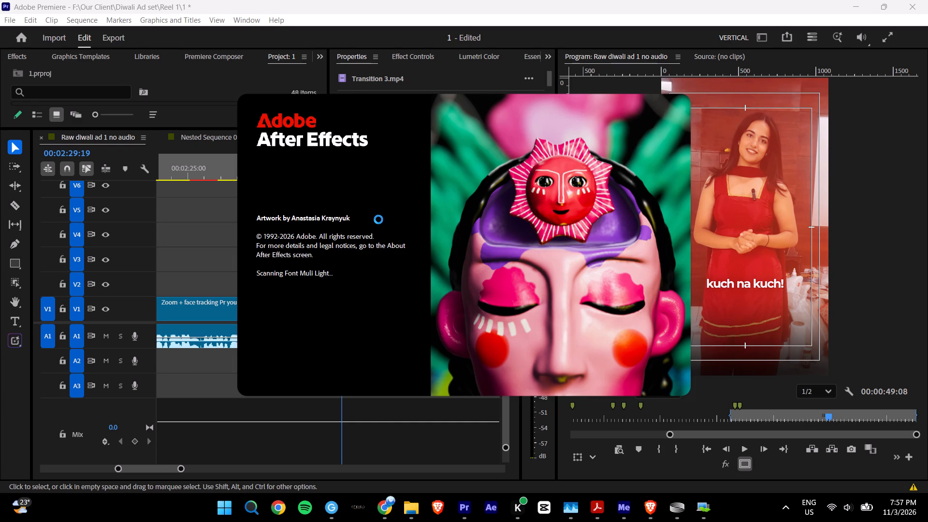
# Close Premiere while After Effects loads.
pyautogui.rightClick(466, 520)
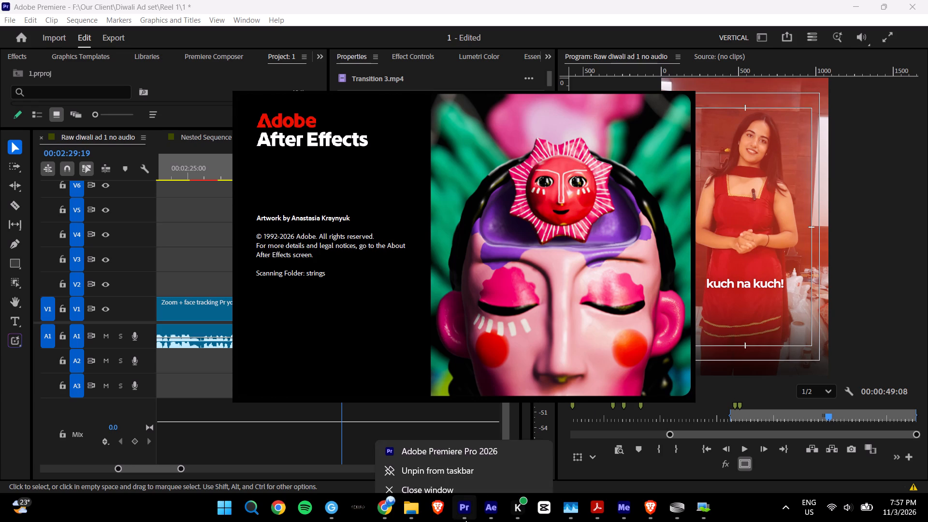
pyautogui.click(470, 480)
pyautogui.click(424, 290)
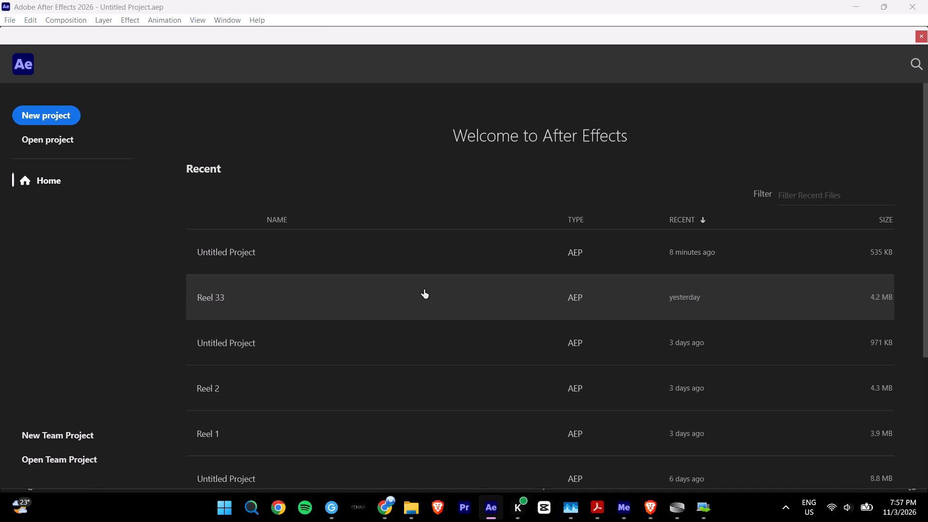
# Open the most recent Untitled Project containing the Zoom + face tracking composition.
pyautogui.click(391, 261)
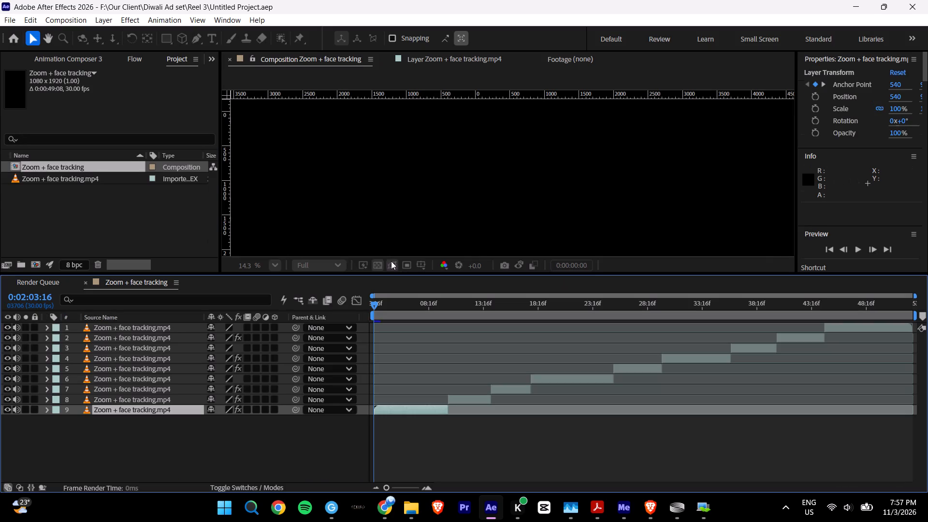
# Shift the cut between layers 5 and 4 one frame later, to 0:02:29:28, trimming both layers to meet there.
pyautogui.moveTo(695, 302); pyautogui.dragTo(745, 306)
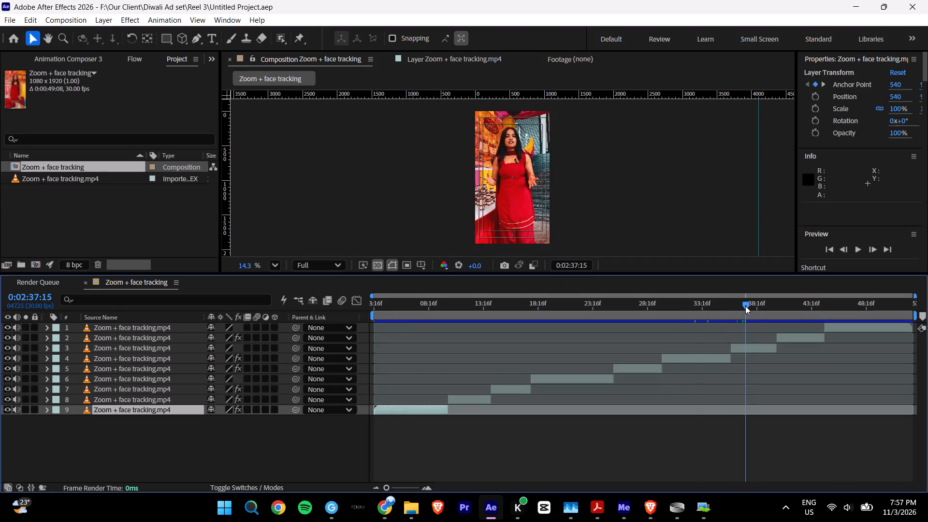
pyautogui.moveTo(745, 306); pyautogui.dragTo(645, 340)
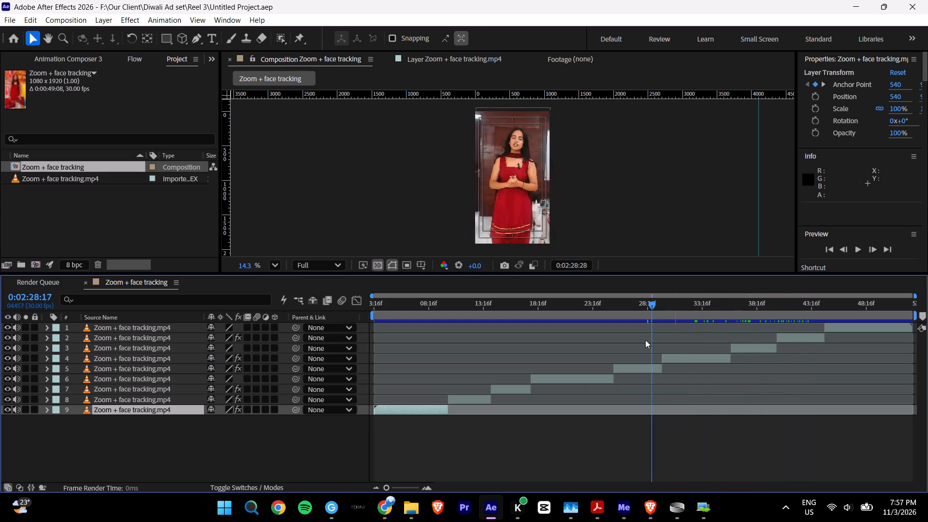
pyautogui.moveTo(645, 340); pyautogui.dragTo(660, 342)
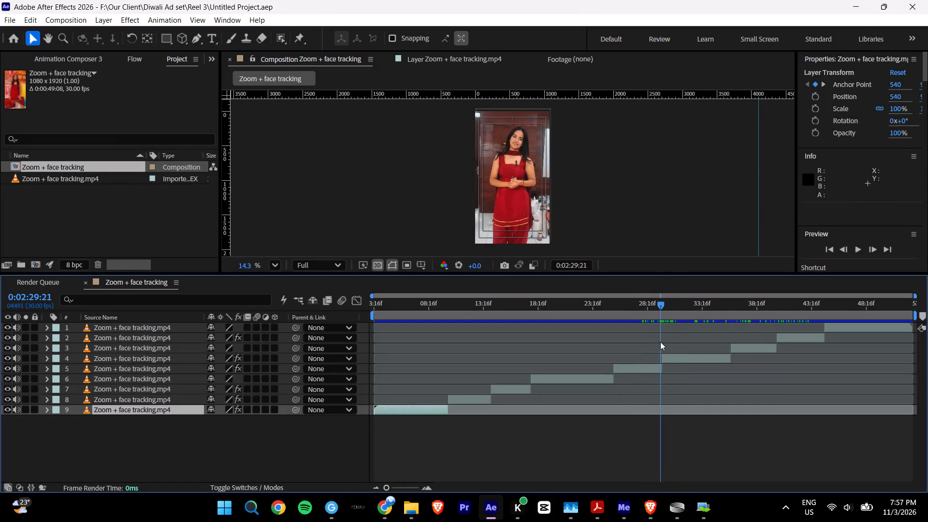
pyautogui.moveTo(660, 342); pyautogui.dragTo(660, 342)
pyautogui.tripleClick(427, 490)
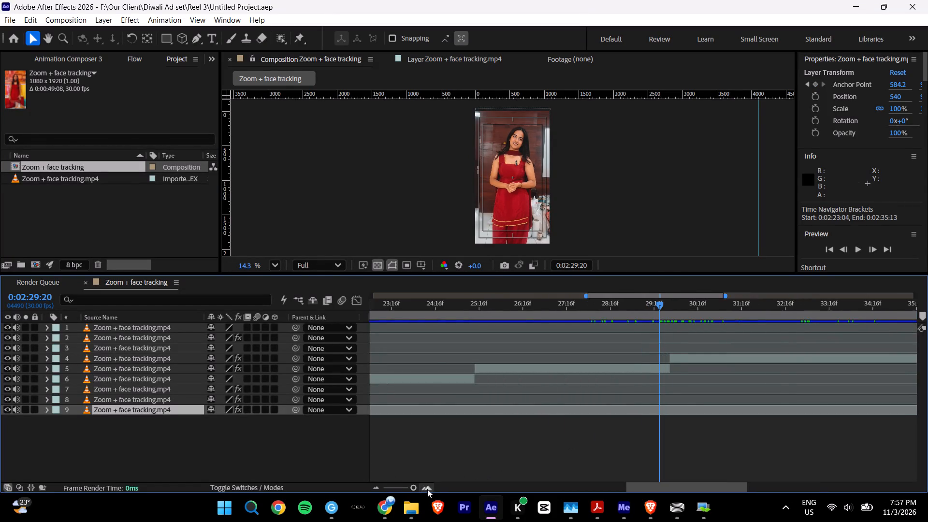
pyautogui.keyDown('shift'); pyautogui.scroll(-6, 637, 368); pyautogui.keyUp('shift')
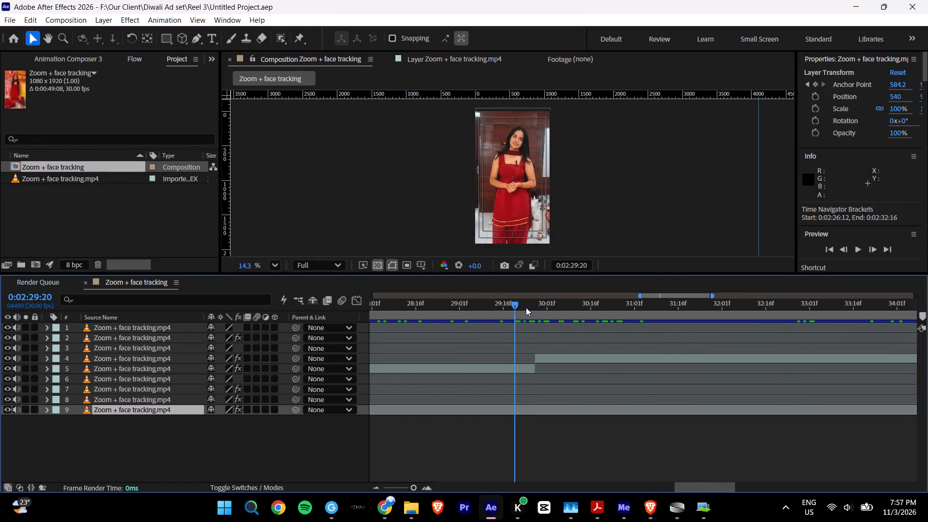
pyautogui.moveTo(526, 307); pyautogui.dragTo(543, 310)
pyautogui.tripleClick(422, 488)
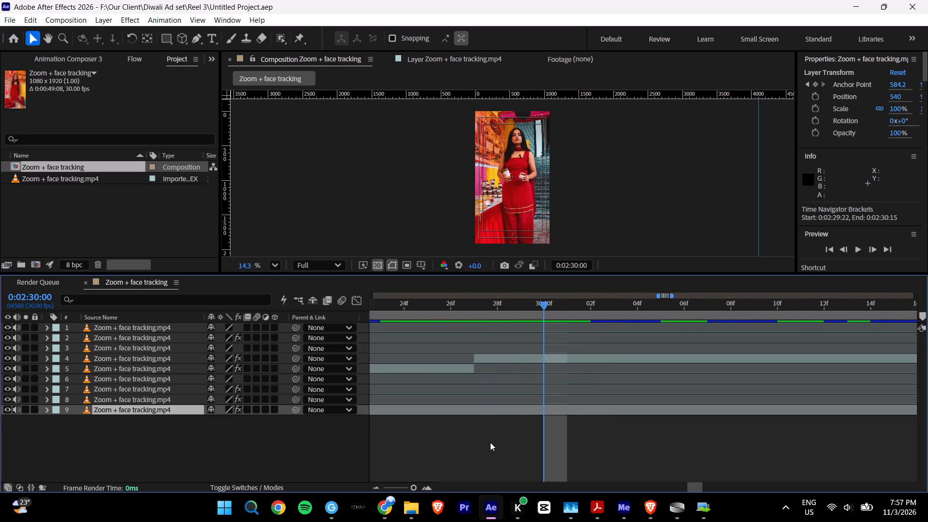
pyautogui.hotkey('ctrl', 'Left')
pyautogui.hotkey('ctrl', 'Left')
pyautogui.hotkey('ctrl', 'Left')
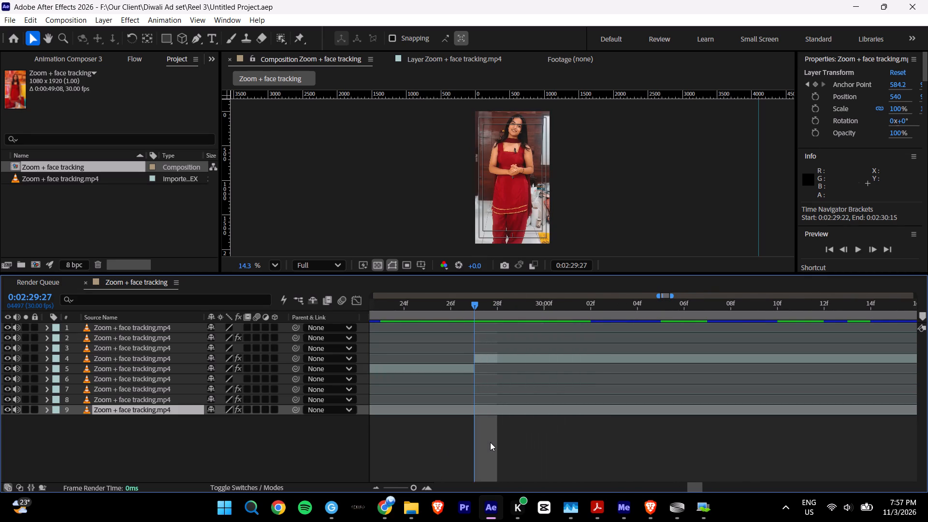
pyautogui.hotkey('ctrl', 'Left')
pyautogui.hotkey('ctrl', 'Right')
pyautogui.hotkey('ctrl', 'Right')
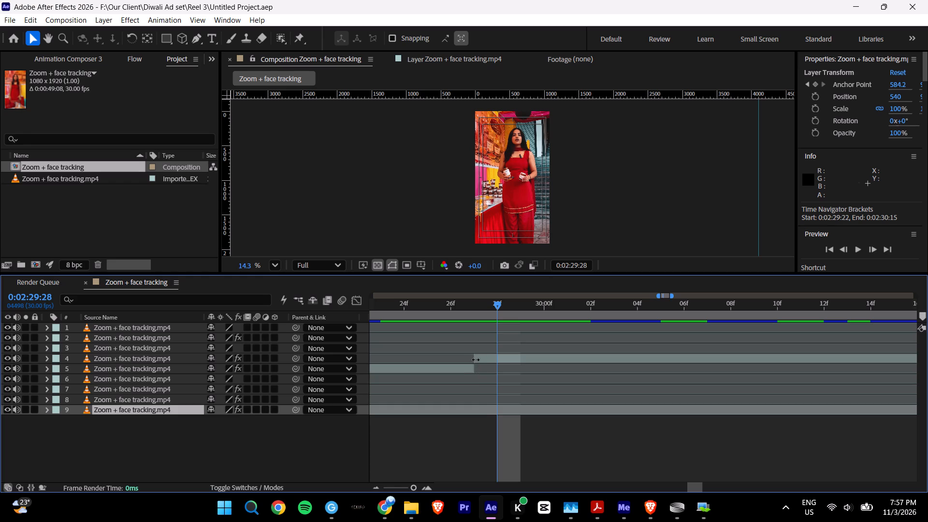
pyautogui.moveTo(476, 360); pyautogui.dragTo(492, 362)
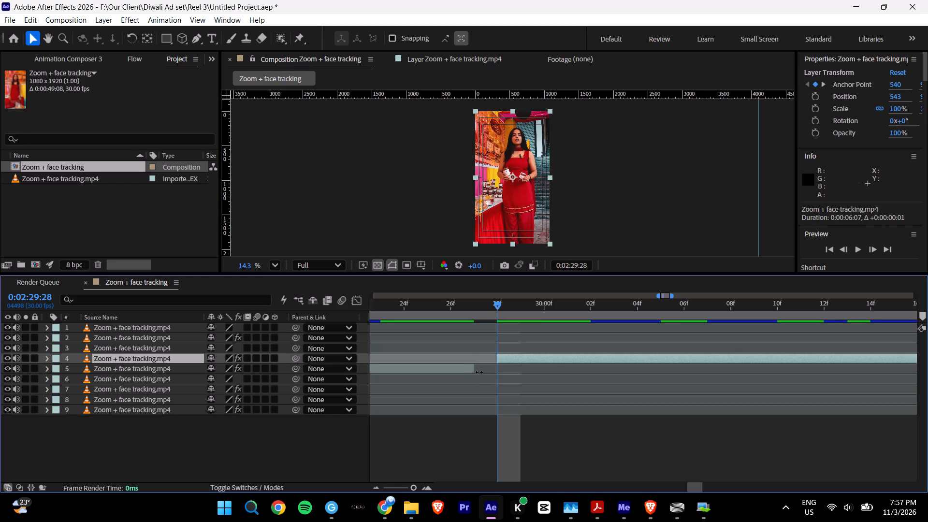
pyautogui.moveTo(474, 370); pyautogui.dragTo(490, 370)
# Review layer 5's face-tracked motion between 0:02:28:13 and 0:02:29:27 by scrubbing and playback.
pyautogui.moveTo(493, 308); pyautogui.dragTo(472, 313)
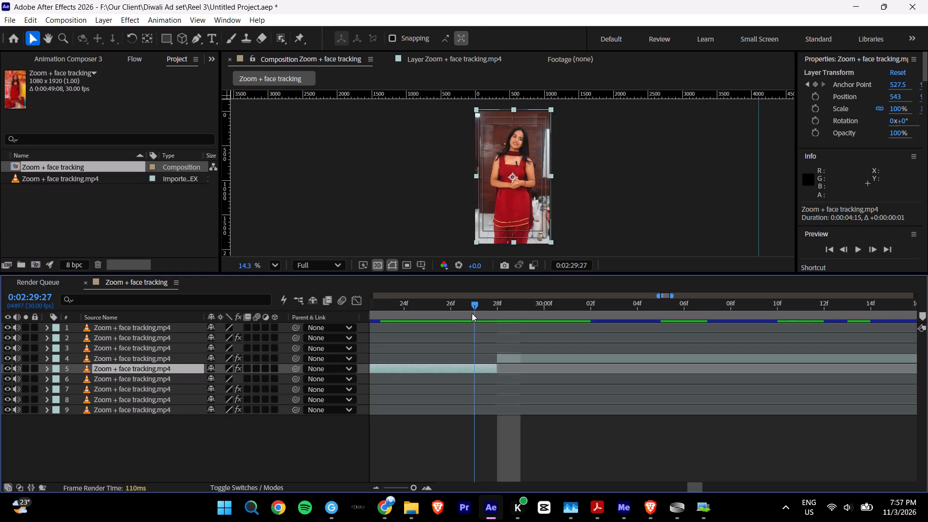
pyautogui.moveTo(472, 313); pyautogui.dragTo(406, 333)
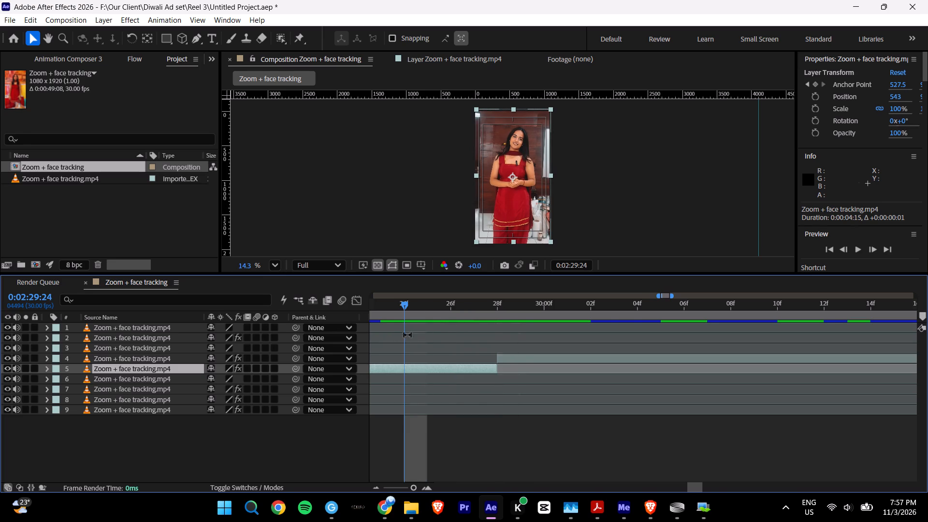
pyautogui.doubleClick(378, 488)
pyautogui.click(374, 490)
pyautogui.keyDown('shift'); pyautogui.scroll(8, 427, 435); pyautogui.keyUp('shift')
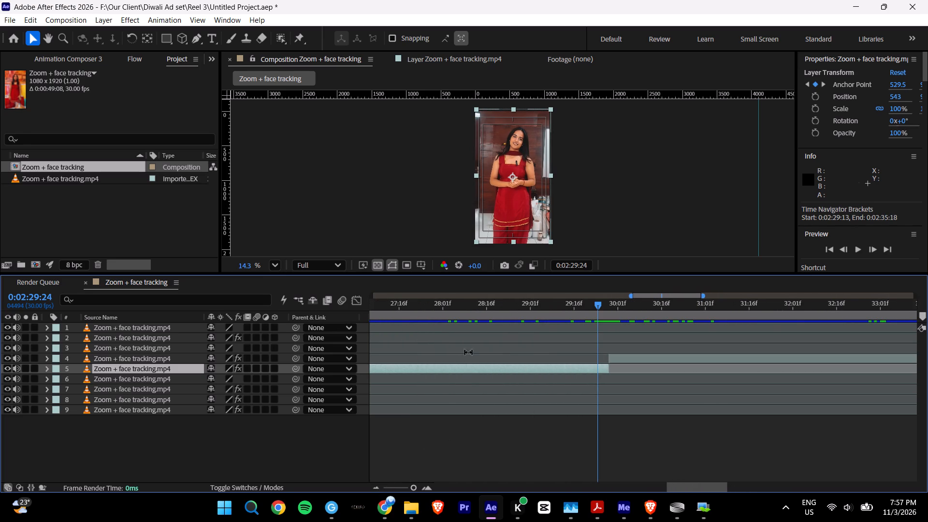
pyautogui.moveTo(467, 308); pyautogui.dragTo(478, 308)
pyautogui.press('space')
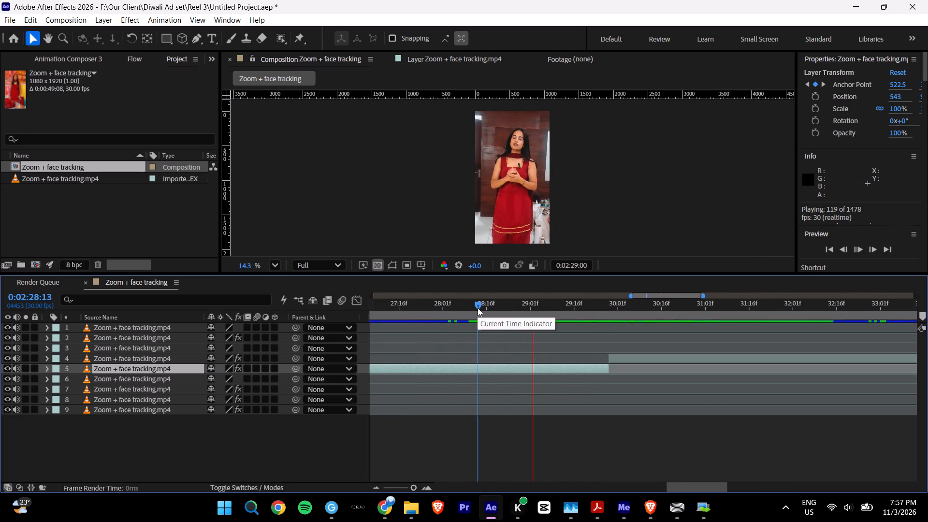
pyautogui.press('space')
pyautogui.moveTo(524, 306); pyautogui.dragTo(484, 314)
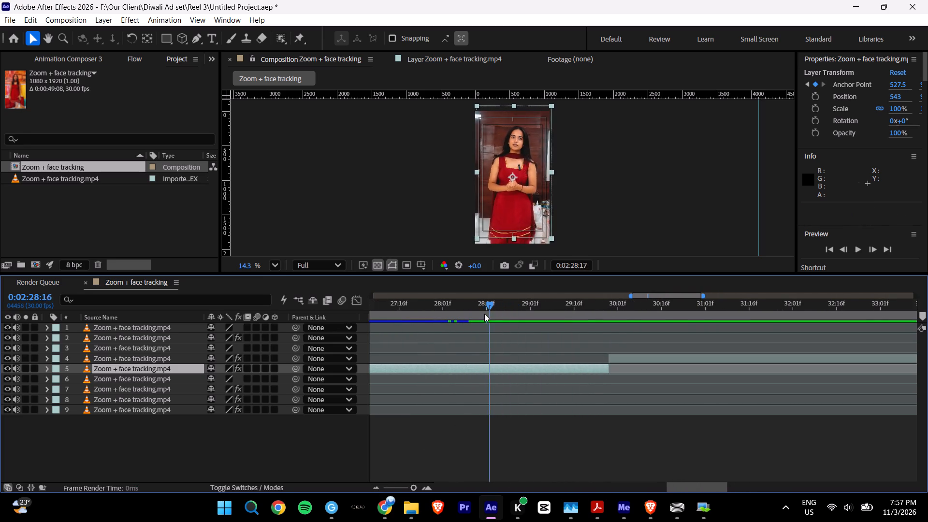
pyautogui.moveTo(484, 314); pyautogui.dragTo(550, 303)
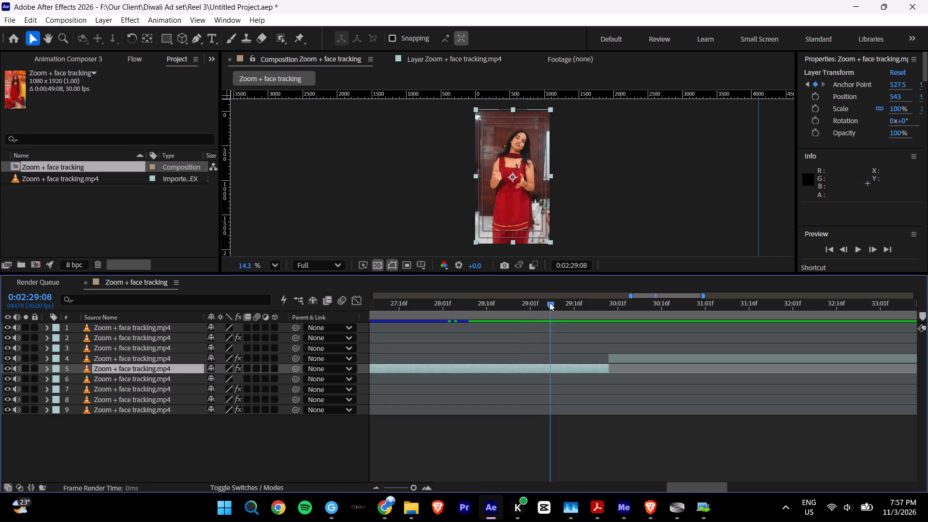
pyautogui.moveTo(550, 303); pyautogui.dragTo(551, 303)
# Reveal layer 5's tracking keyframes and examine the motion between 0:02:29:05 and 0:02:29:11.
pyautogui.press('u')
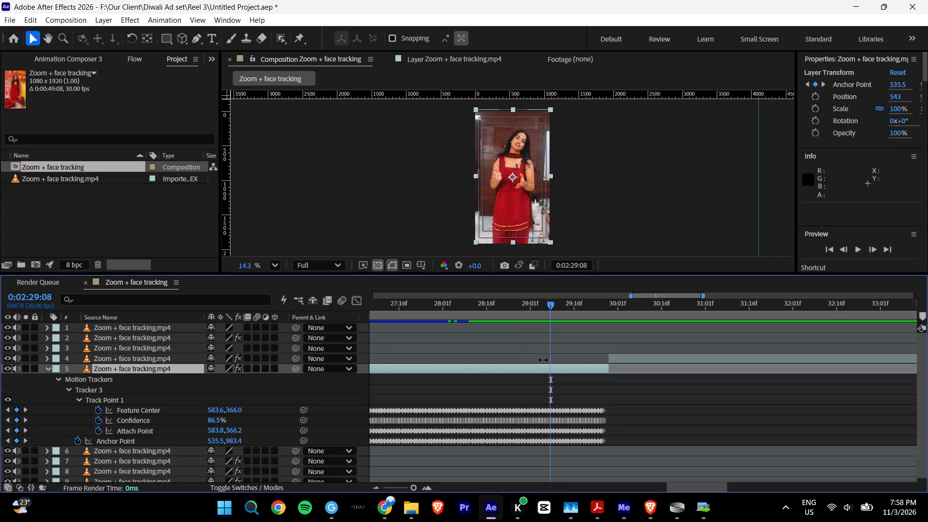
pyautogui.moveTo(547, 300); pyautogui.dragTo(549, 300)
pyautogui.moveTo(549, 300); pyautogui.dragTo(560, 299)
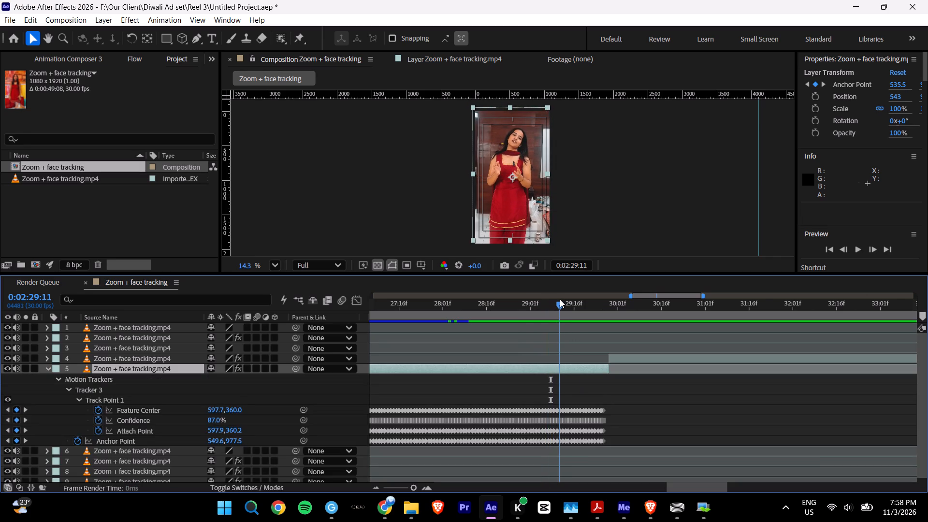
pyautogui.moveTo(560, 299); pyautogui.dragTo(553, 300)
pyautogui.tripleClick(432, 485)
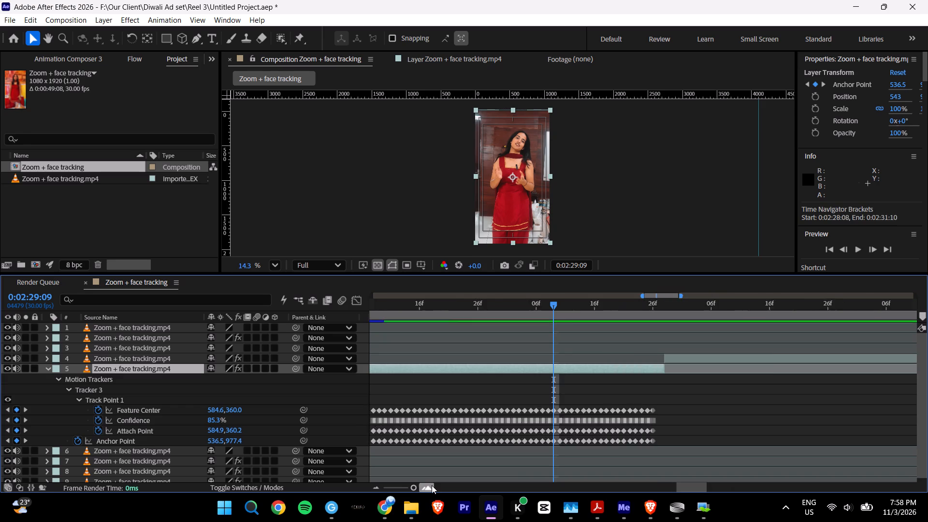
pyautogui.click(432, 485)
pyautogui.keyDown('shift'); pyautogui.scroll(4, 504, 440); pyautogui.keyUp('shift')
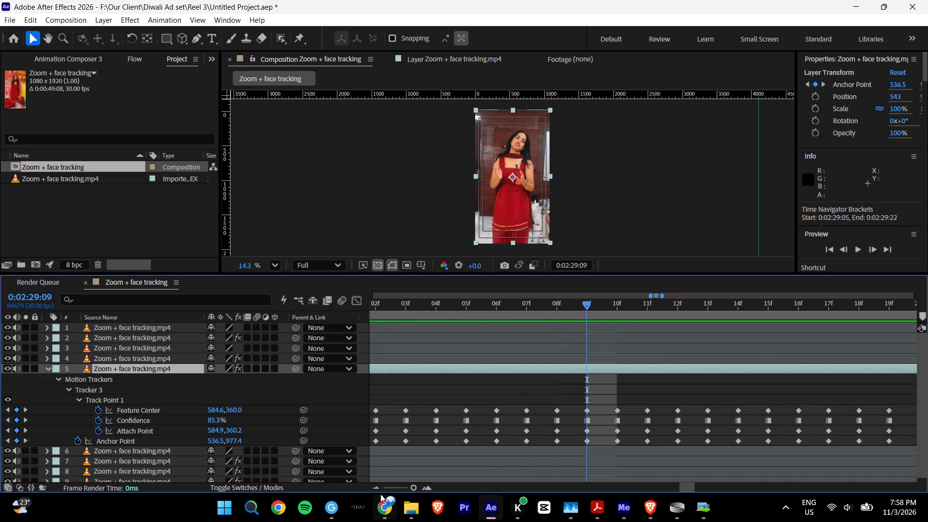
pyautogui.tripleClick(372, 487)
pyautogui.moveTo(580, 304); pyautogui.dragTo(572, 304)
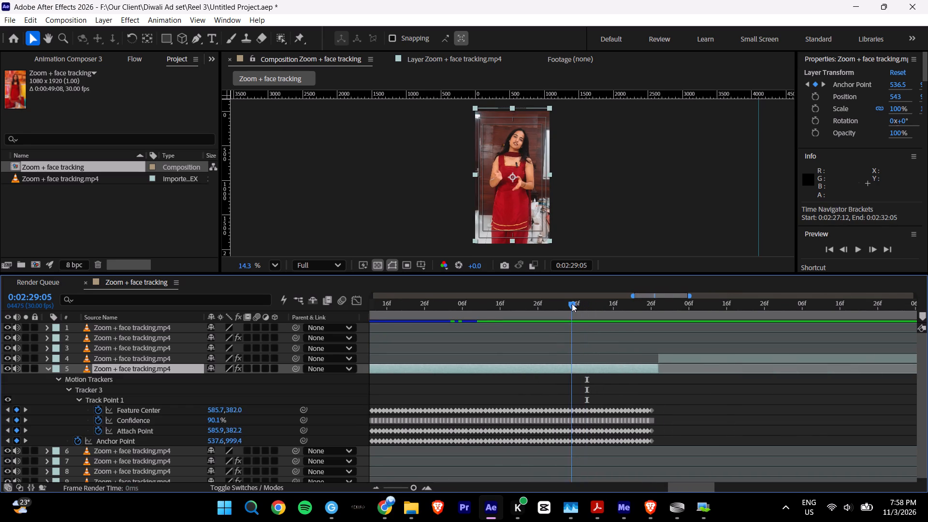
pyautogui.moveTo(572, 304); pyautogui.dragTo(593, 304)
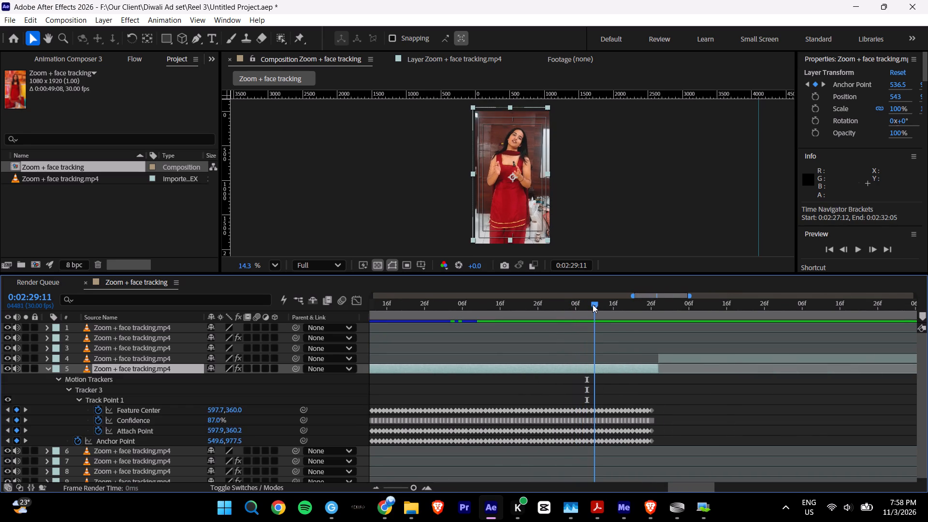
pyautogui.moveTo(593, 304); pyautogui.dragTo(589, 304)
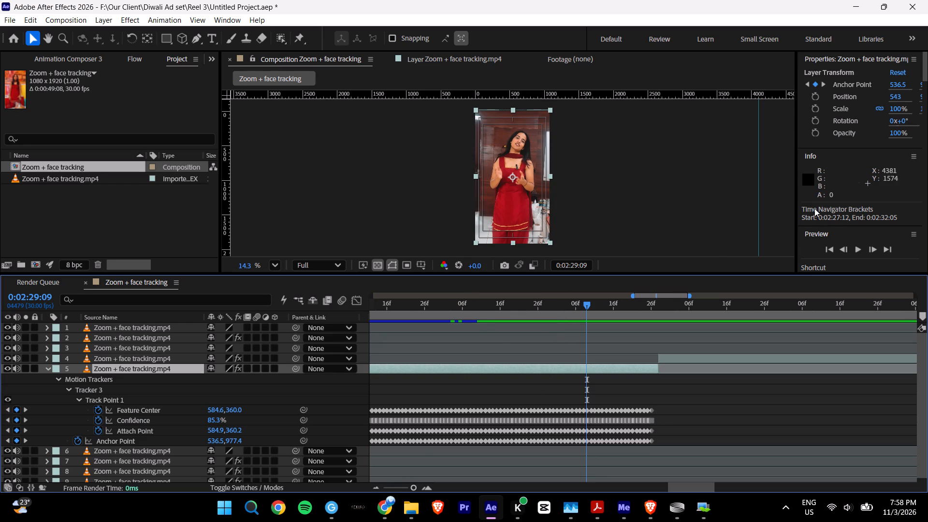
# Show layer 5's Track Point 1 over the footage and examine how it follows the face between 0:02:29:03 and 0:02:29:17.
pyautogui.doubleClick(510, 177)
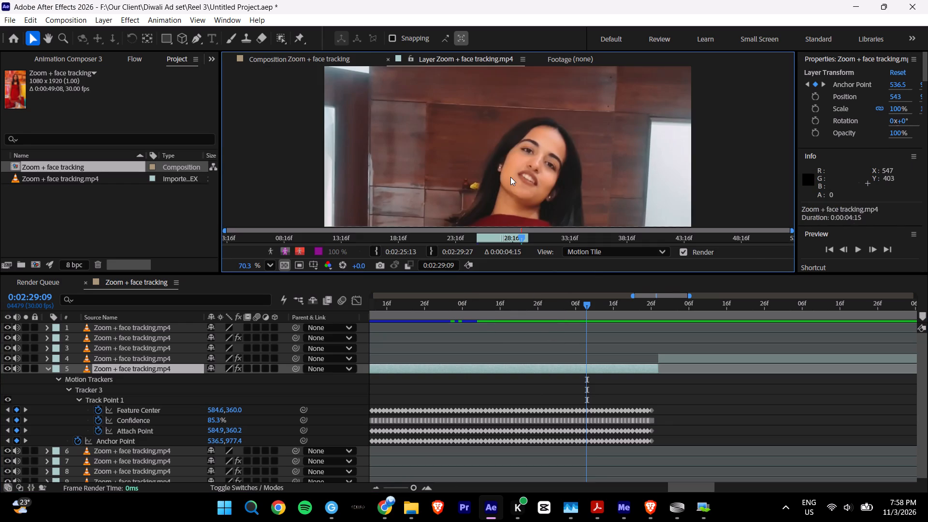
pyautogui.click(321, 58)
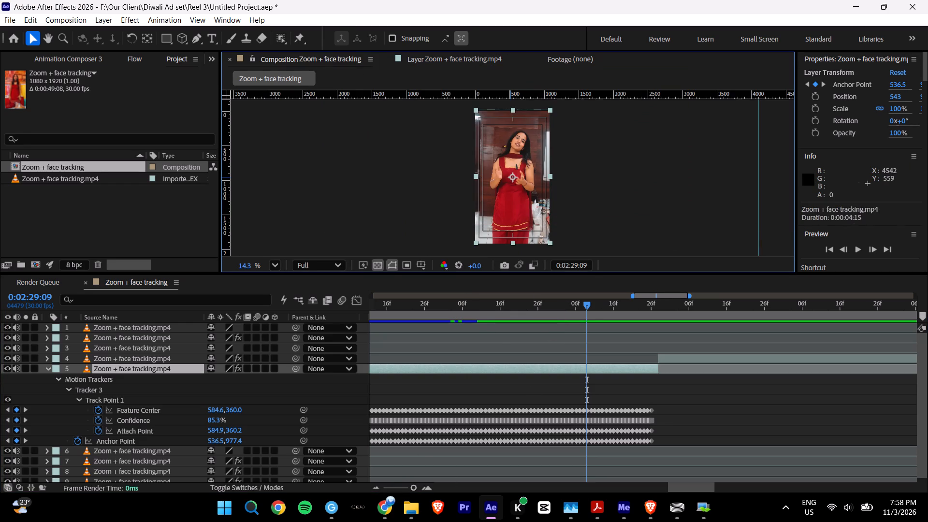
pyautogui.click(126, 402)
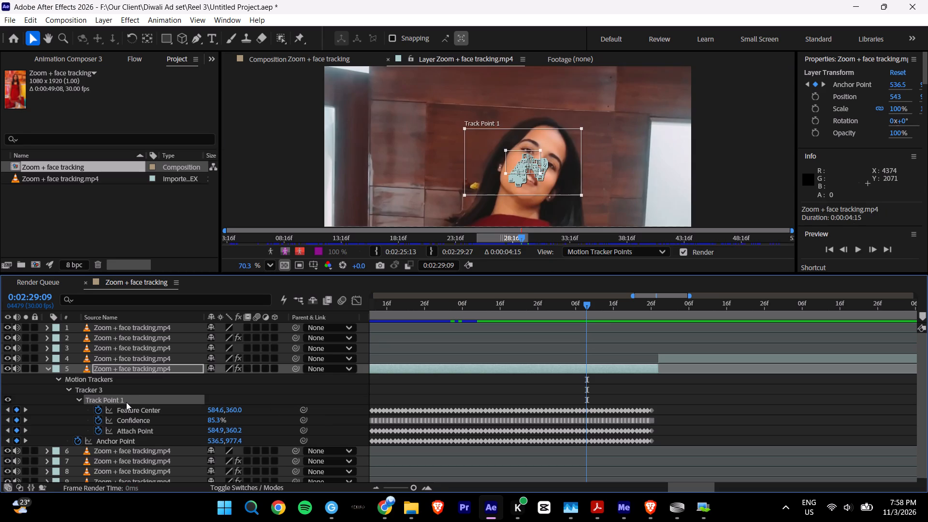
pyautogui.scroll(5, 546, 160)
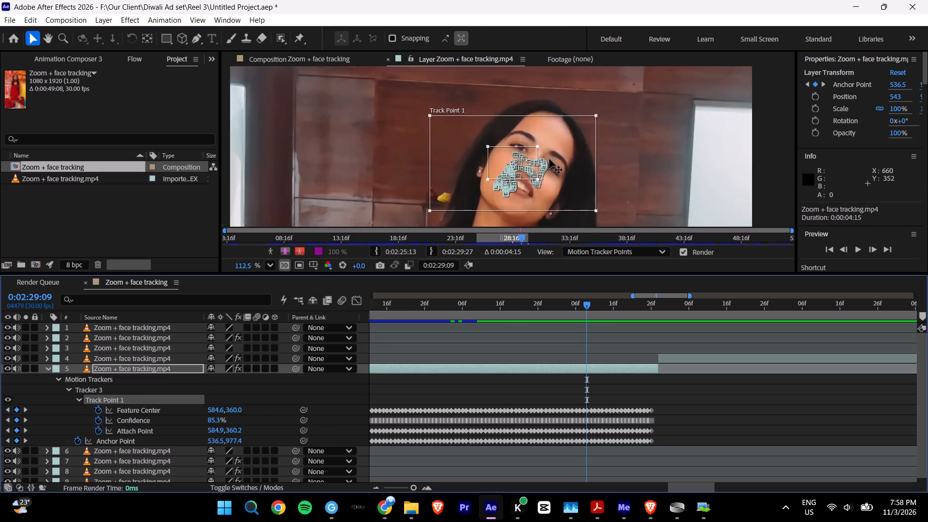
pyautogui.scroll(5, 547, 160)
pyautogui.moveTo(584, 307); pyautogui.dragTo(557, 311)
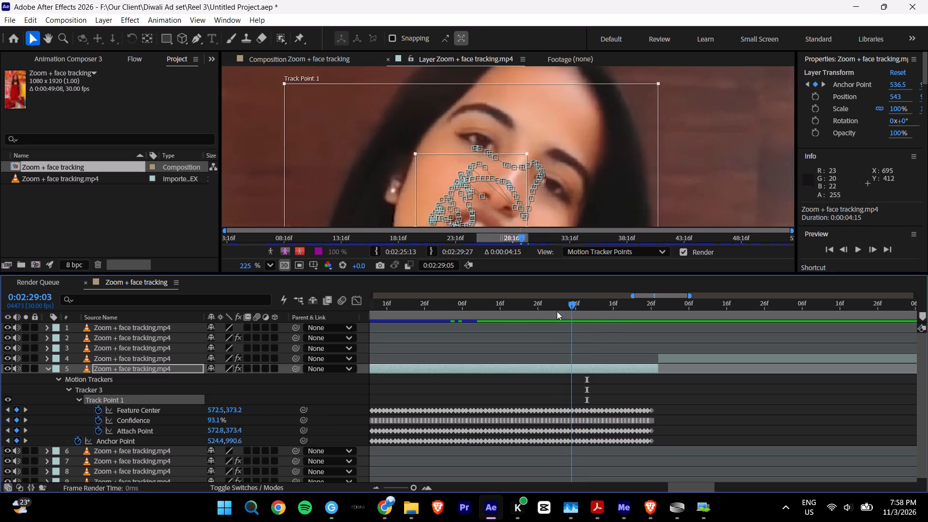
pyautogui.moveTo(557, 311); pyautogui.dragTo(565, 311)
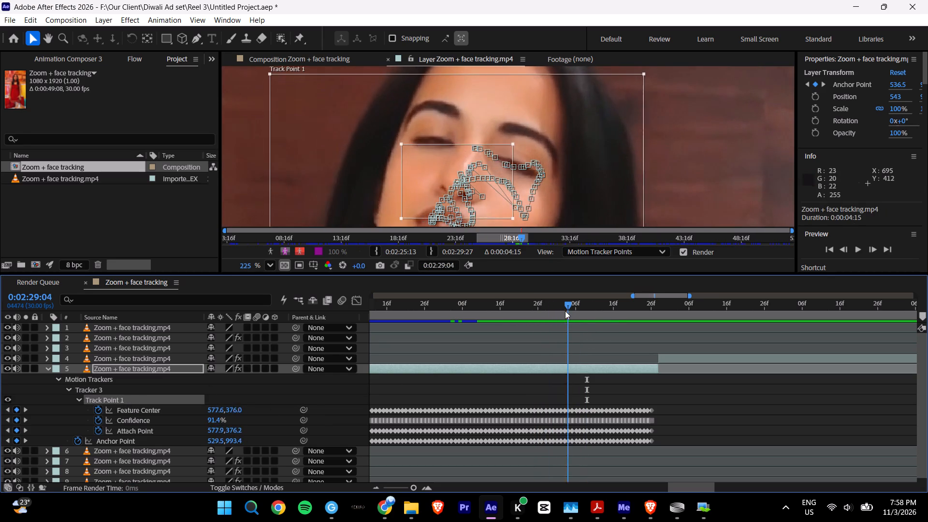
pyautogui.moveTo(565, 311); pyautogui.dragTo(617, 312)
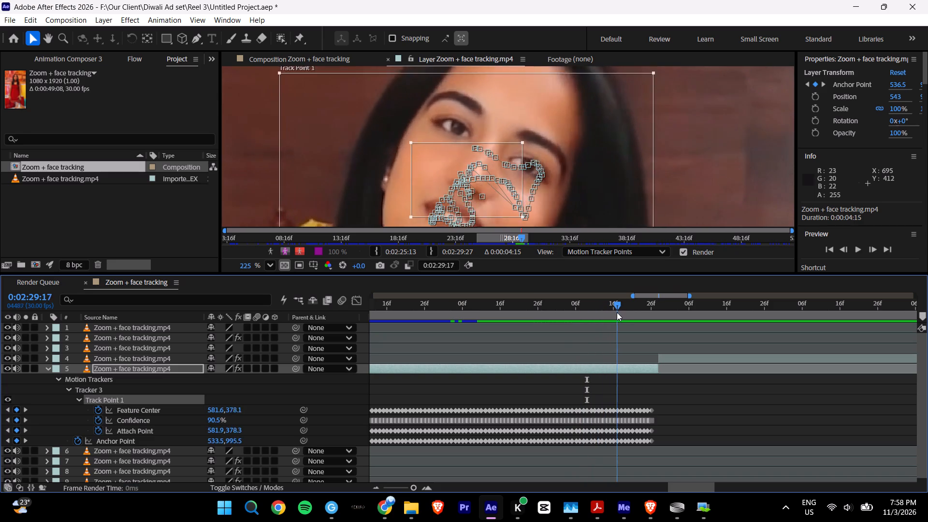
pyautogui.moveTo(617, 312); pyautogui.dragTo(561, 319)
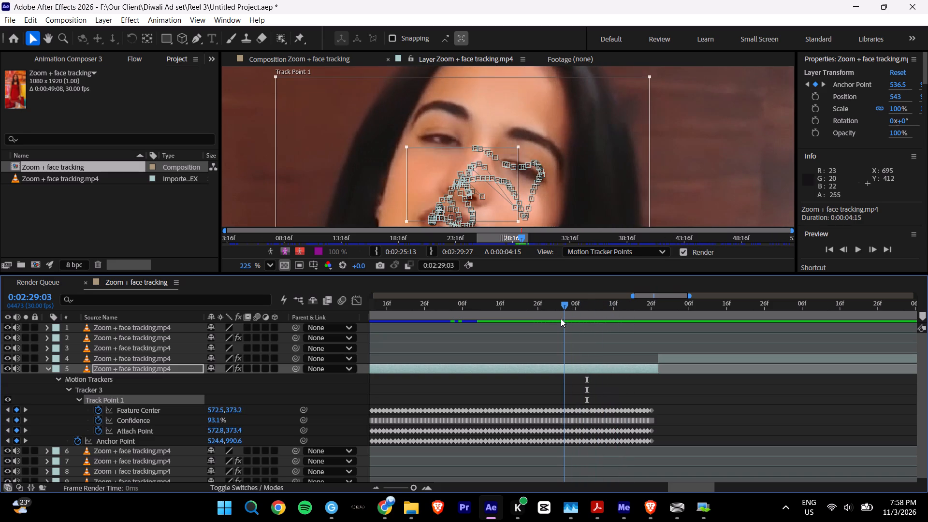
# Delete layer 5's Track Point 1 and Anchor Point keyframes after 0:02:28:24.
pyautogui.moveTo(561, 319); pyautogui.dragTo(528, 327)
pyautogui.moveTo(691, 398); pyautogui.dragTo(555, 434)
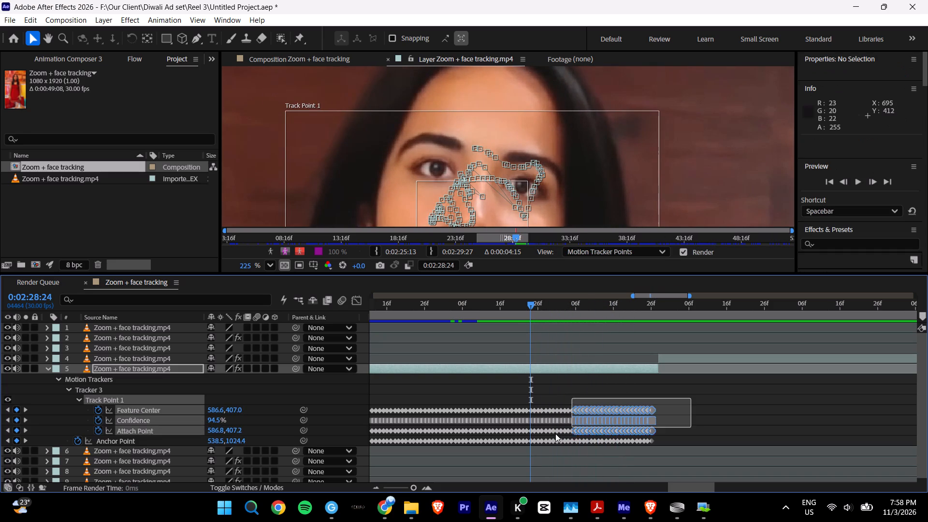
pyautogui.moveTo(555, 434); pyautogui.dragTo(531, 447)
pyautogui.press('BackSpace')
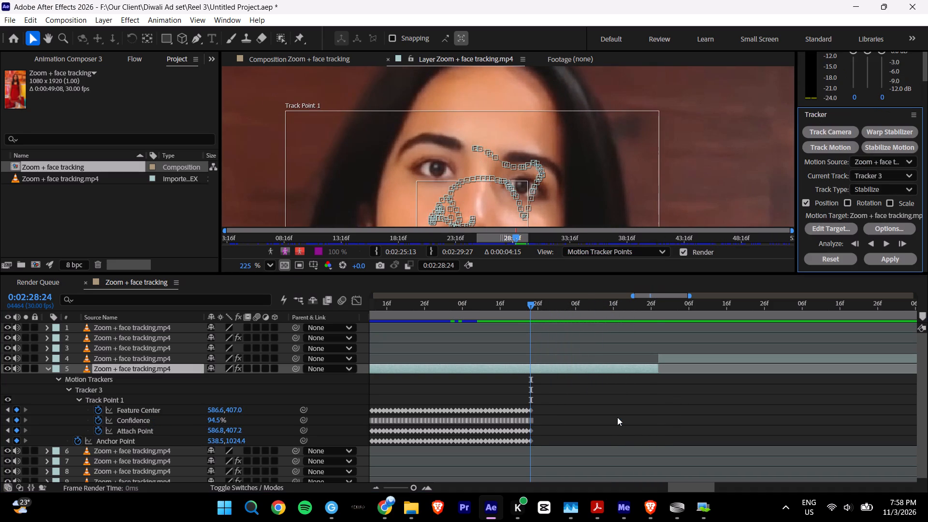
# Re-analyze Tracker 3's face tracking forward from 0:02:28:24 with the track point area in view.
pyautogui.press('h')
pyautogui.press('h')
pyautogui.press('h')
pyautogui.press('h')
pyautogui.press('h')
pyautogui.press('h')
pyautogui.press('h')
pyautogui.press('h')
pyautogui.press('h')
pyautogui.press('h')
pyautogui.press('h')
pyautogui.press('h')
pyautogui.press('h')
pyautogui.press('h')
pyautogui.press('h')
pyautogui.press('h')
pyautogui.press('h')
pyautogui.press('h')
pyautogui.press('h')
pyautogui.moveTo(714, 182); pyautogui.dragTo(684, 138)
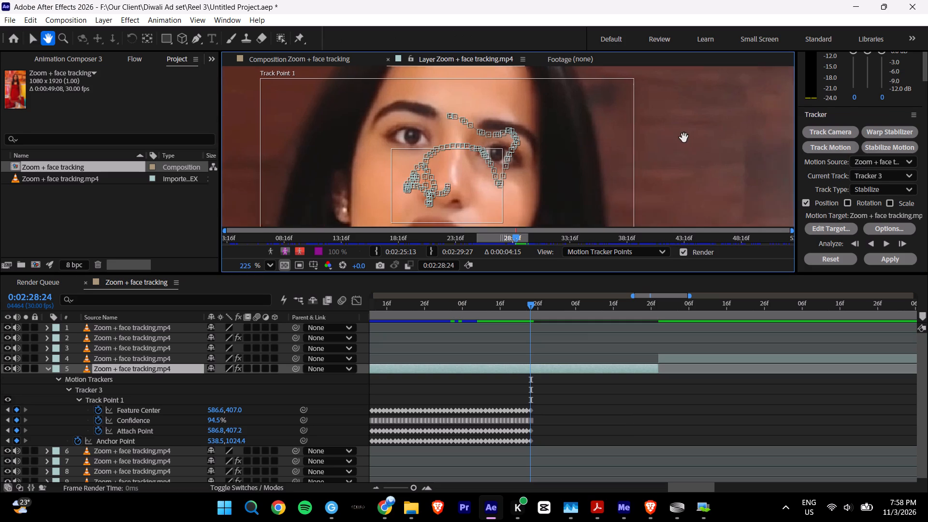
pyautogui.moveTo(684, 138); pyautogui.dragTo(676, 80)
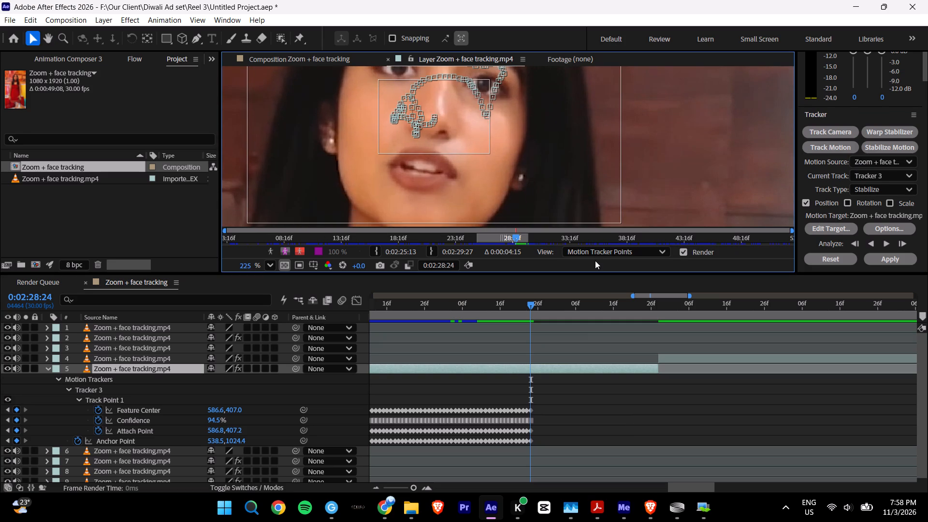
pyautogui.scroll(-4, 520, 147)
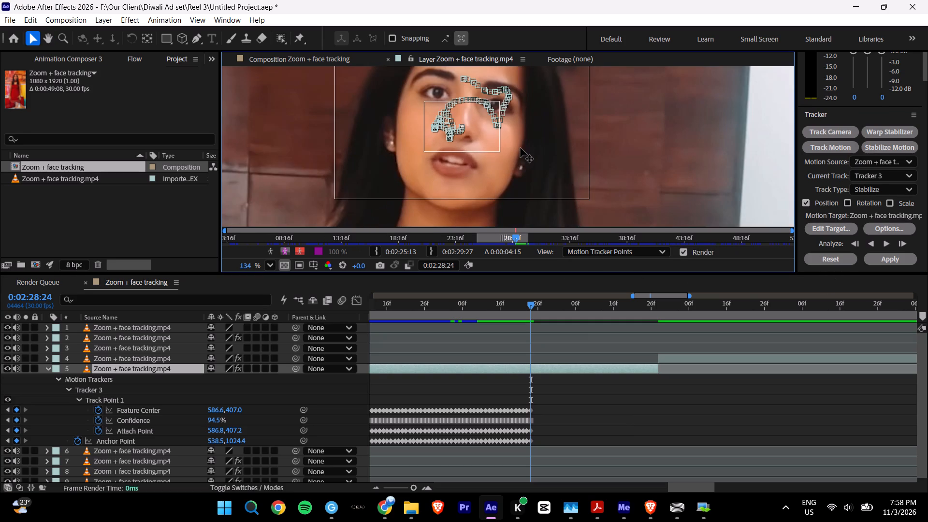
pyautogui.click(888, 246)
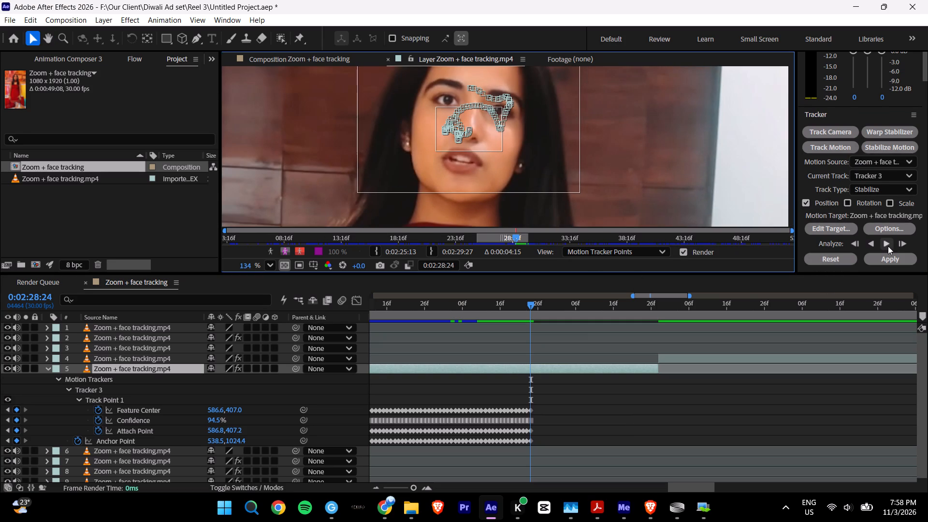
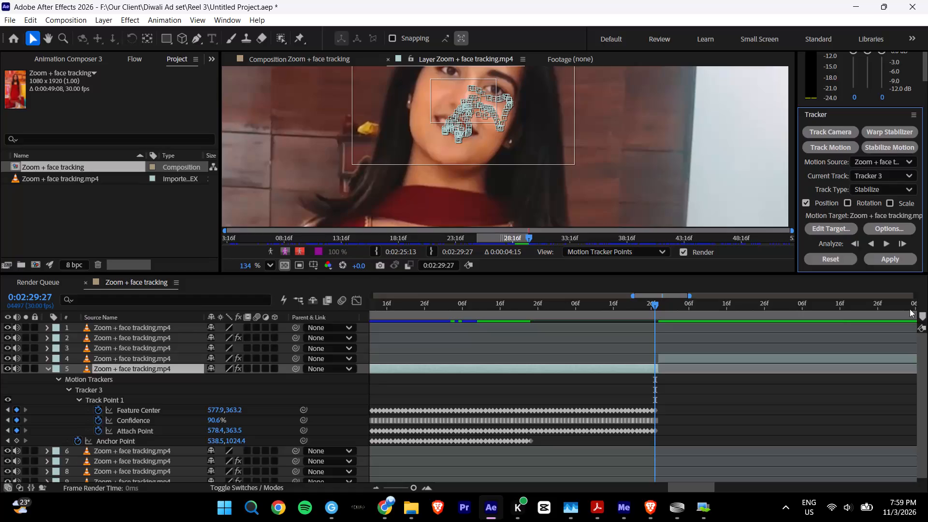
# Play the composition through layer 5 from several start points and examine how the face tracking holds up to the cut into layer 4.
pyautogui.click(46, 368)
pyautogui.click(279, 55)
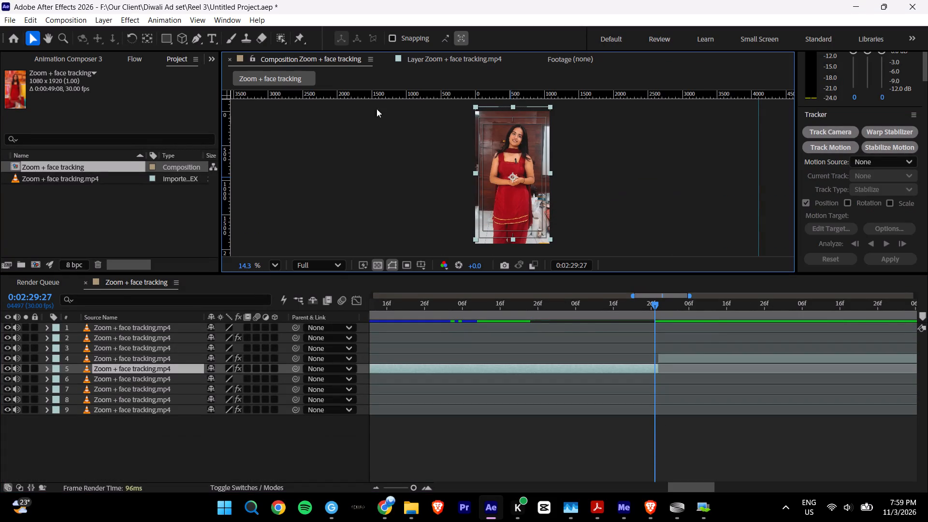
pyautogui.moveTo(532, 301); pyautogui.dragTo(503, 311)
pyautogui.press('space')
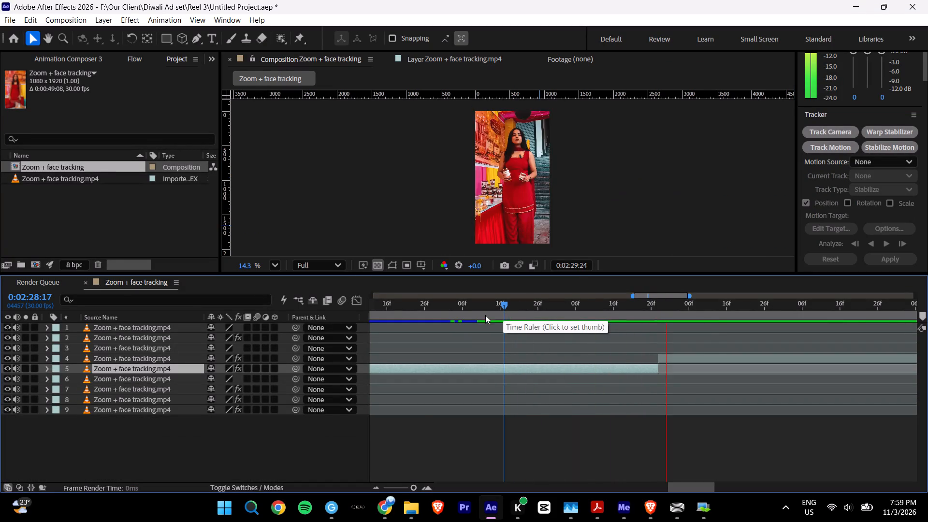
pyautogui.moveTo(460, 305); pyautogui.dragTo(395, 307)
pyautogui.press('space')
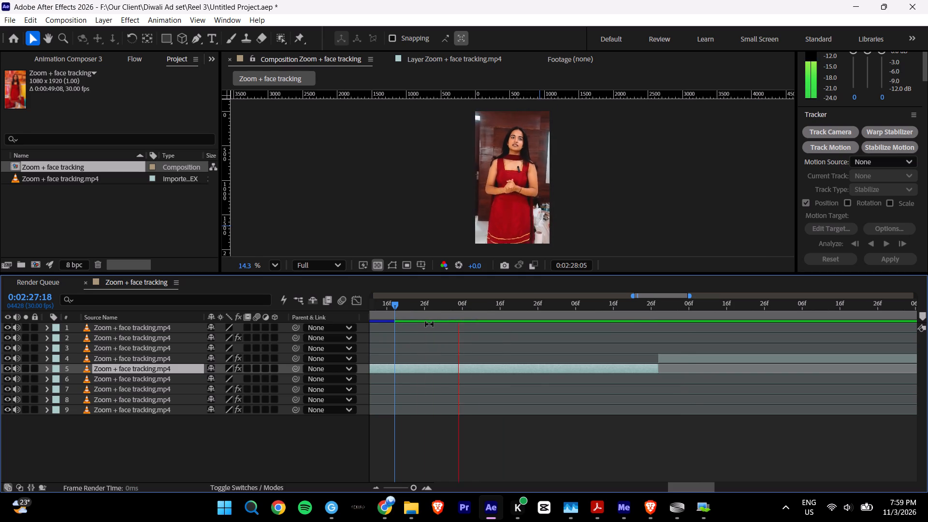
pyautogui.press('space')
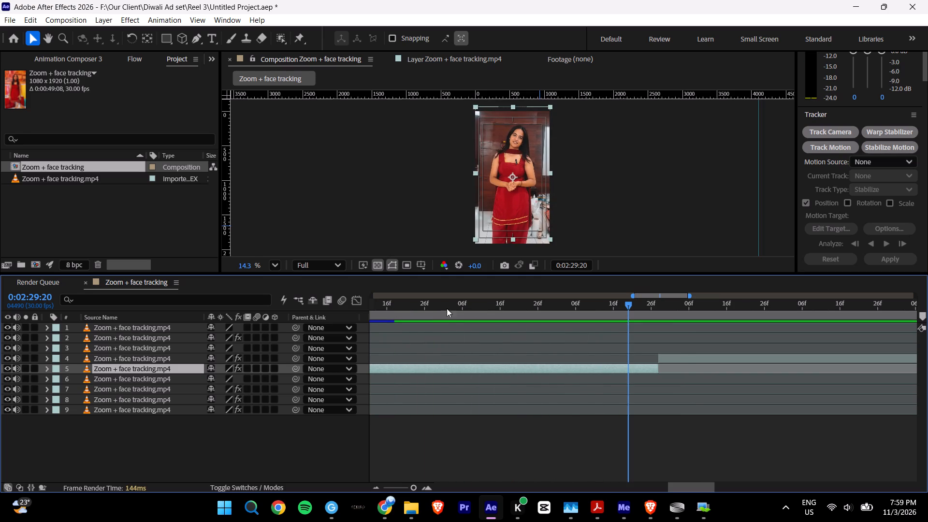
pyautogui.doubleClick(377, 488)
pyautogui.moveTo(506, 307); pyautogui.dragTo(496, 310)
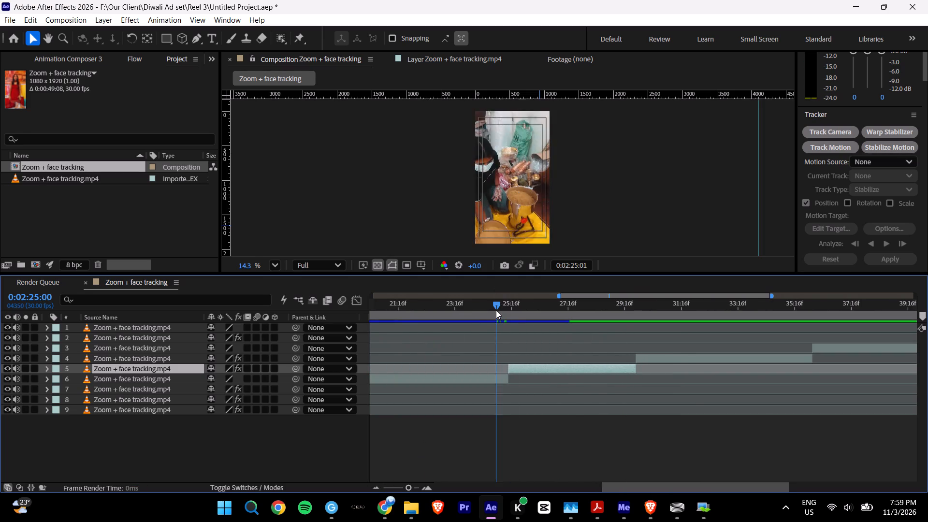
pyautogui.moveTo(496, 310); pyautogui.dragTo(520, 318)
pyautogui.press('space')
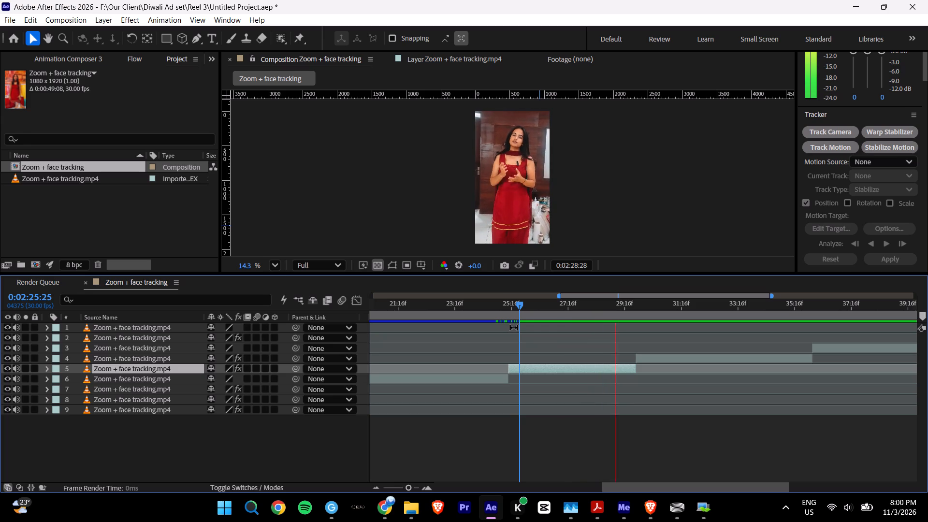
pyautogui.press('space')
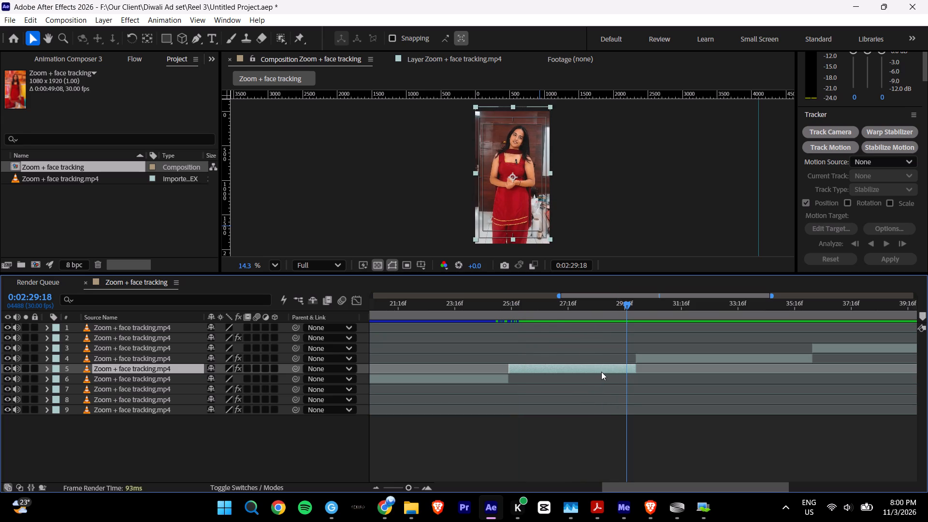
# Delete all of layer 5's Track Point 1 and Anchor Point keyframes, starting from 0:02:25:13.
pyautogui.keyDown('shift'); pyautogui.moveTo(546, 298); pyautogui.dragTo(517, 307); pyautogui.keyUp('shift')
pyautogui.moveTo(529, 310); pyautogui.dragTo(511, 316)
pyautogui.press('u')
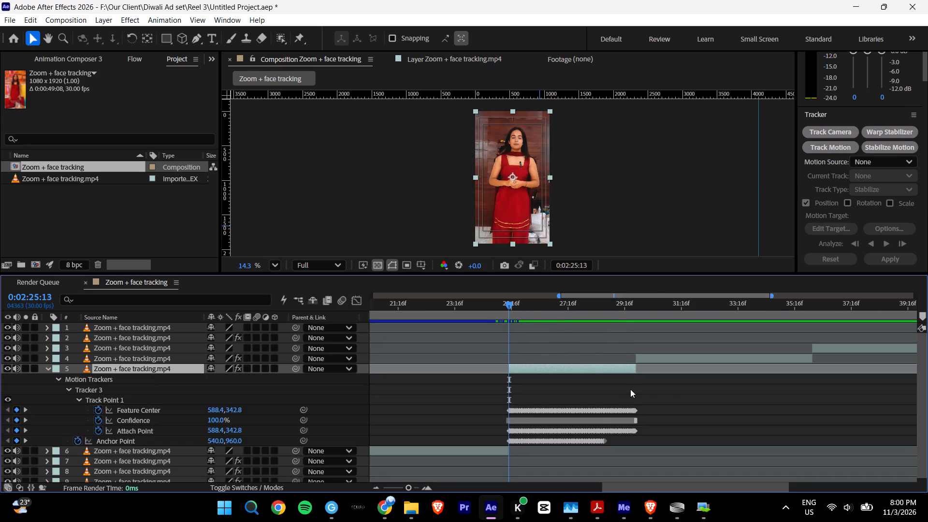
pyautogui.moveTo(669, 394); pyautogui.dragTo(602, 418)
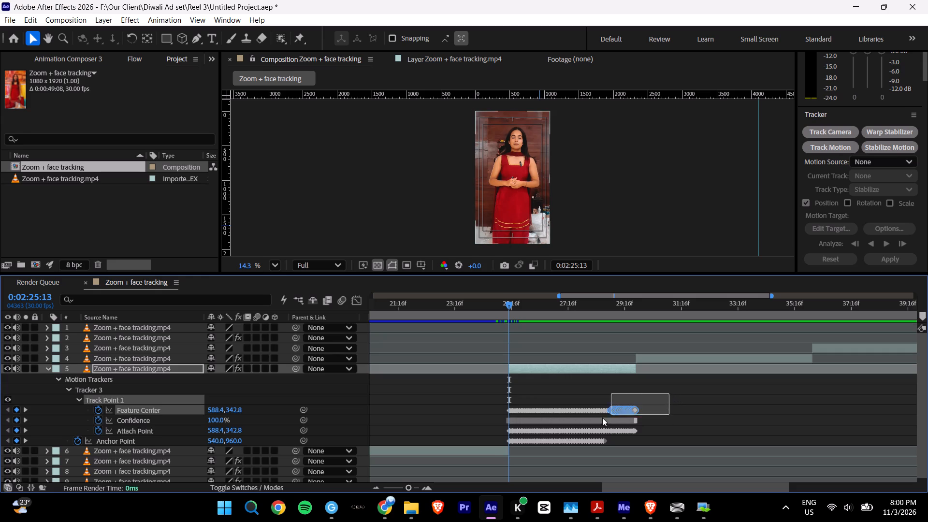
pyautogui.moveTo(602, 418); pyautogui.dragTo(487, 448)
pyautogui.press('BackSpace')
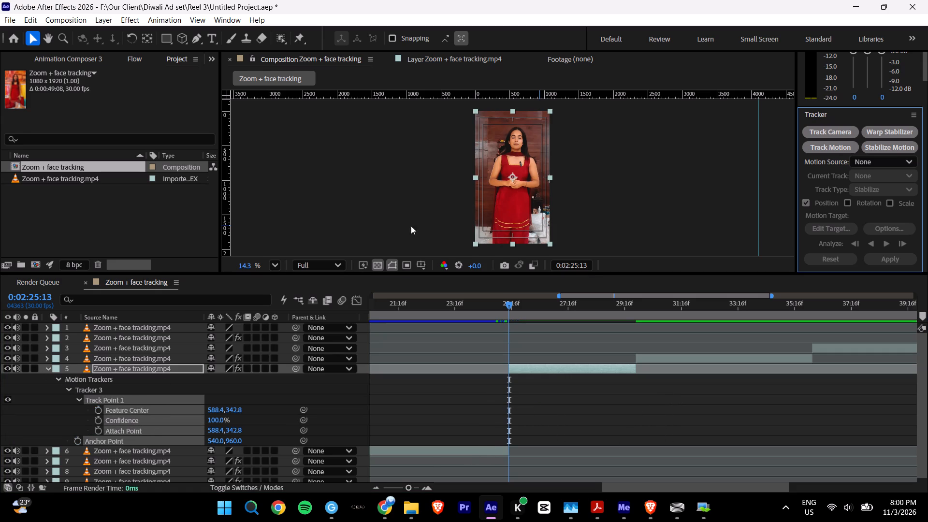
# Add a new Stabilize Motion tracker to layer 5 at 0:02:25:13, enlarge its track point regions and centre them on the woman's nose.
pyautogui.scroll(9, 528, 126)
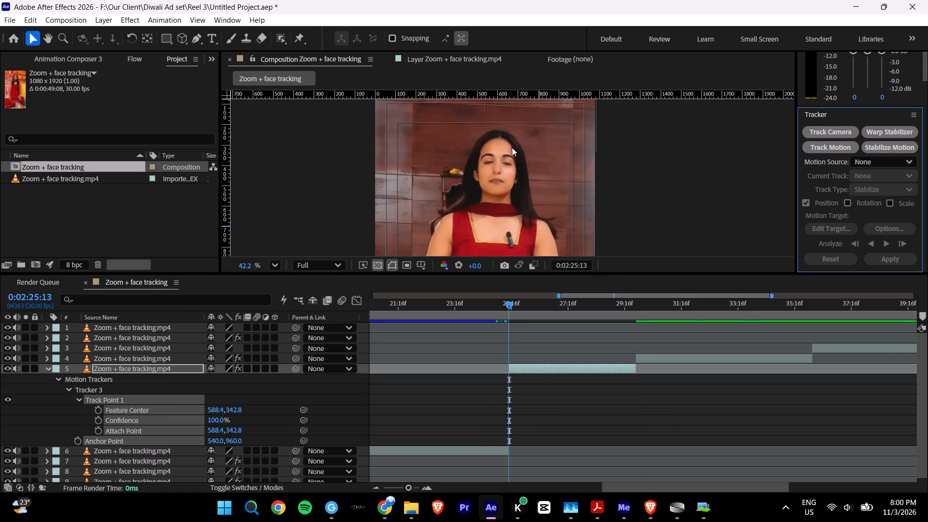
pyautogui.scroll(5, 503, 165)
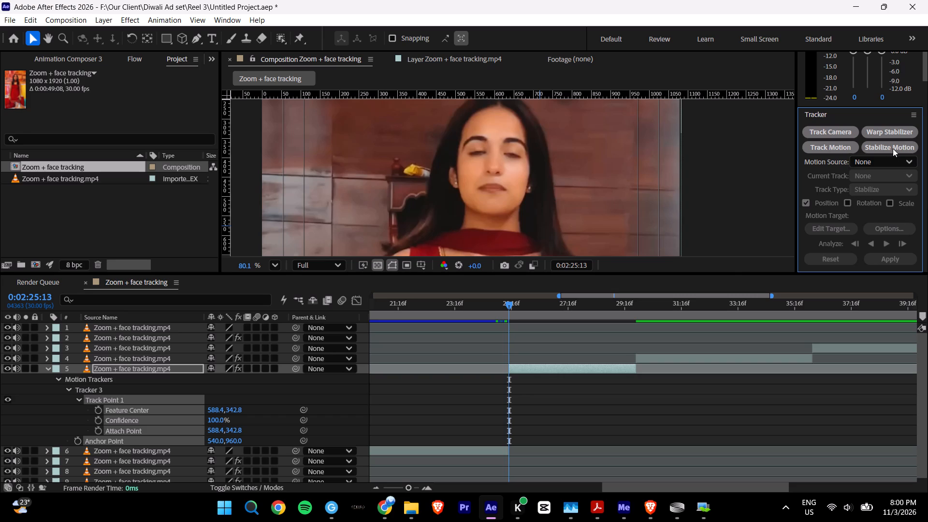
pyautogui.hotkey('ctrl', 'Left')
pyautogui.hotkey('ctrl', 'Right')
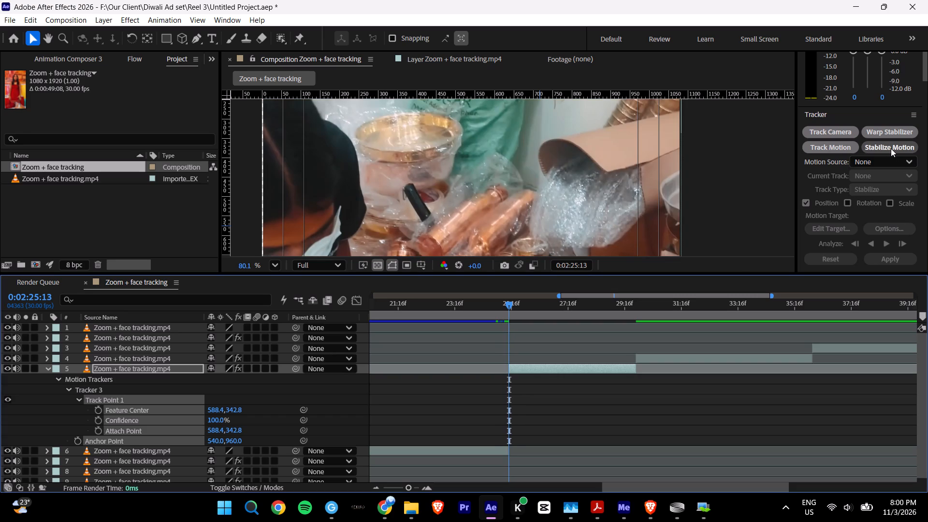
pyautogui.click(891, 148)
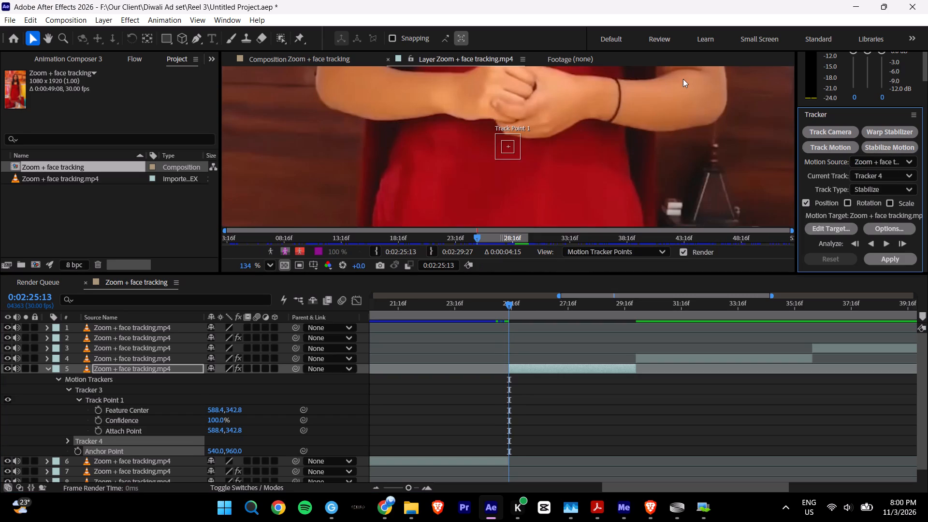
pyautogui.moveTo(520, 157); pyautogui.dragTo(580, 200)
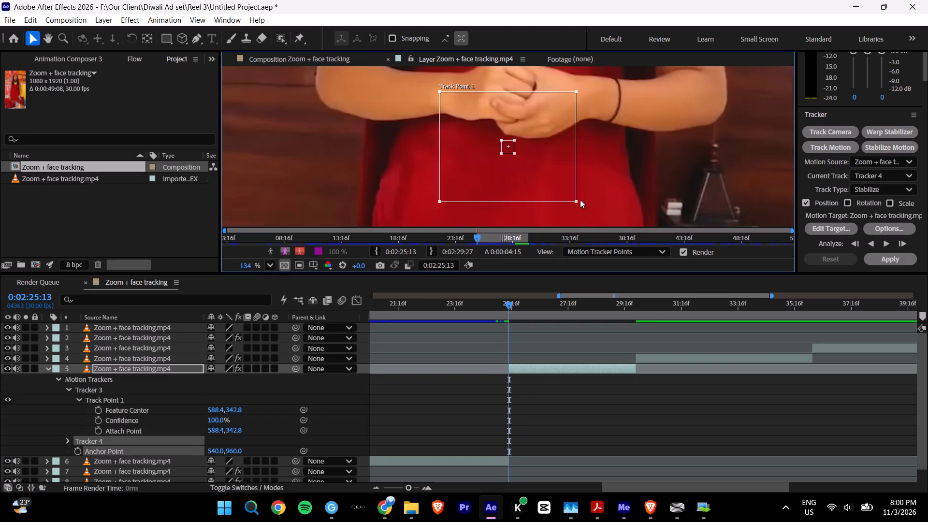
pyautogui.moveTo(580, 200); pyautogui.dragTo(587, 199)
pyautogui.moveTo(516, 155); pyautogui.dragTo(553, 173)
pyautogui.moveTo(531, 153); pyautogui.dragTo(543, 101)
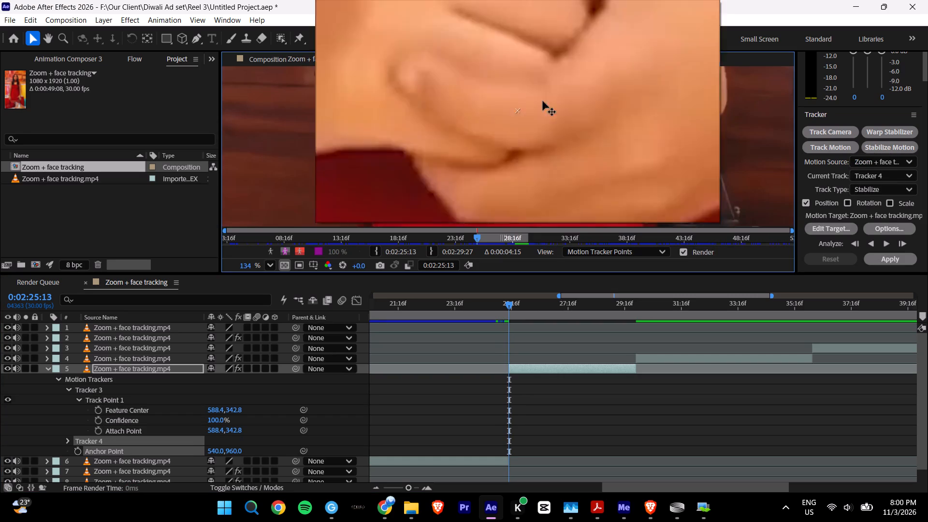
pyautogui.moveTo(543, 101); pyautogui.dragTo(562, 121)
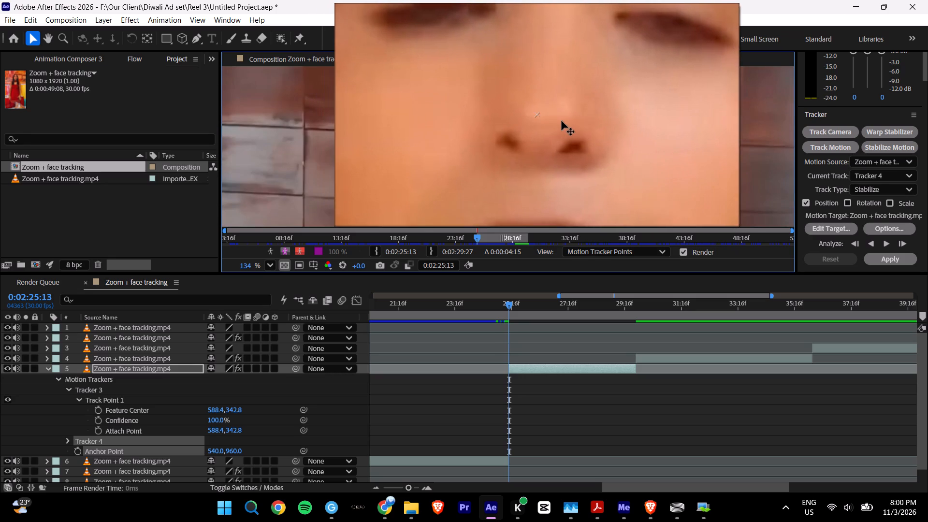
pyautogui.moveTo(562, 121); pyautogui.dragTo(563, 119)
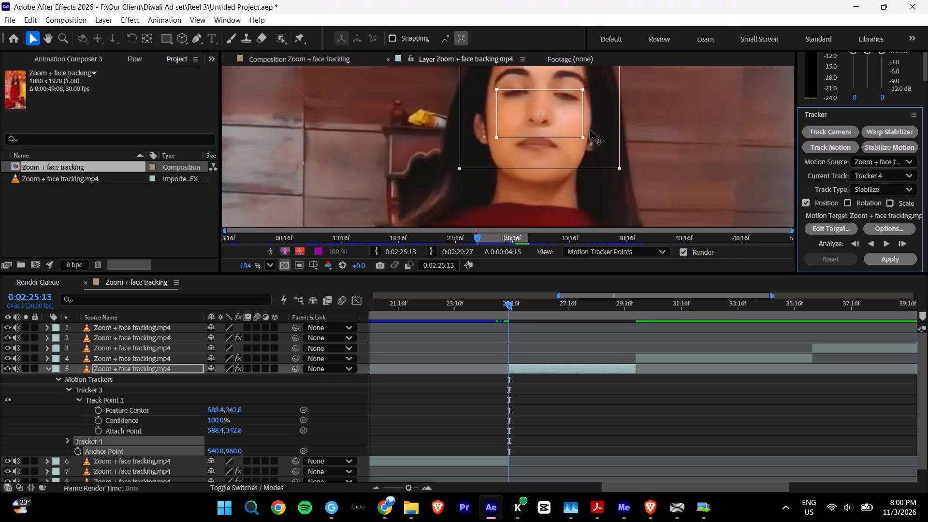
# Enlarge the new track point's feature region to enclose the whole face and its search region to surround the head.
pyautogui.scroll(-4, 590, 130)
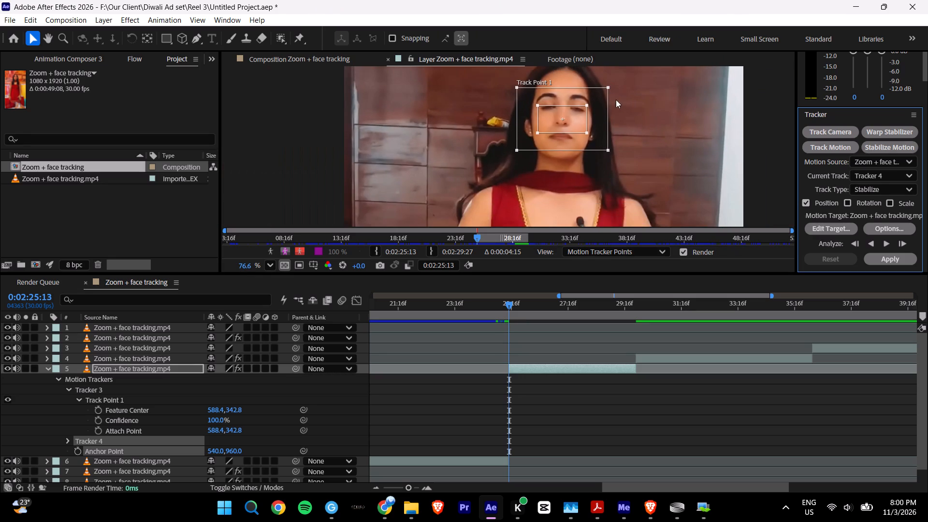
pyautogui.press('h')
pyautogui.press('h')
pyautogui.press('h')
pyautogui.press('h')
pyautogui.press('h')
pyautogui.moveTo(642, 118); pyautogui.dragTo(614, 167)
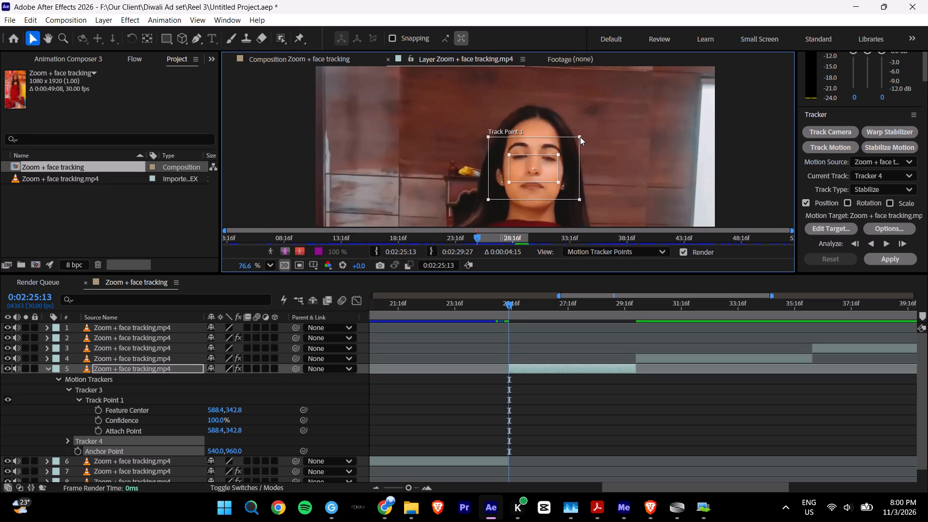
pyautogui.moveTo(580, 137); pyautogui.dragTo(607, 130)
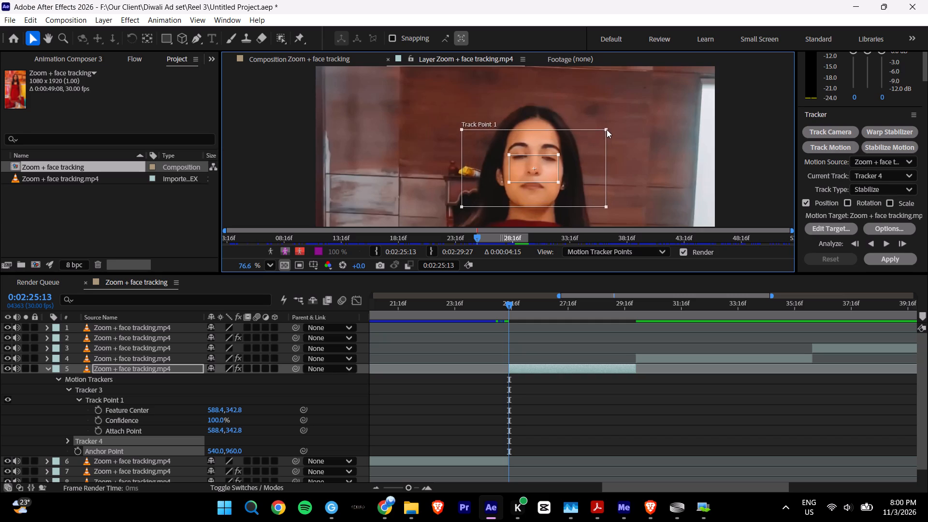
pyautogui.moveTo(607, 130); pyautogui.dragTo(614, 123)
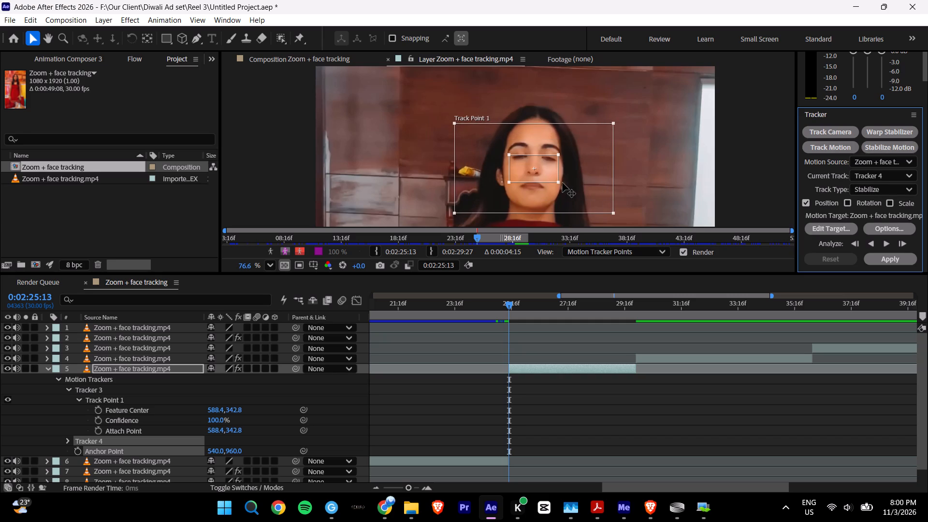
pyautogui.moveTo(559, 183); pyautogui.dragTo(581, 200)
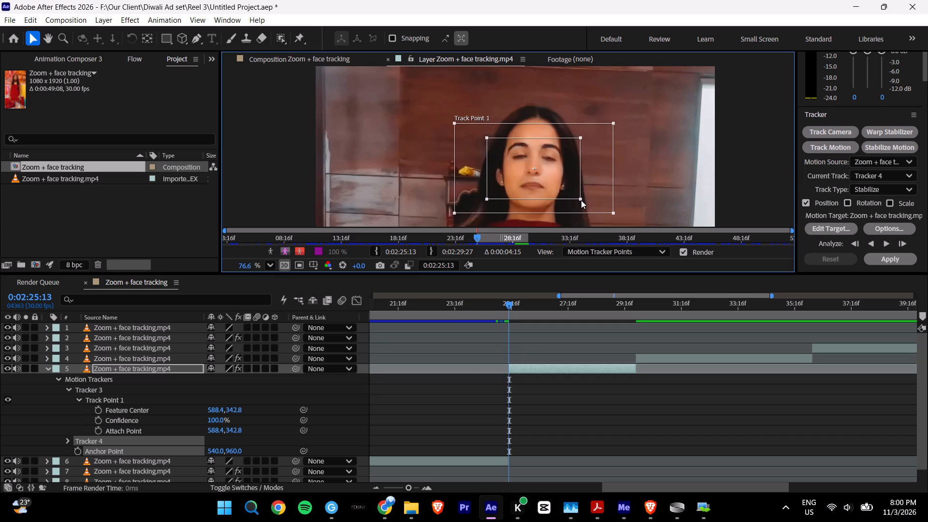
pyautogui.moveTo(581, 200); pyautogui.dragTo(580, 205)
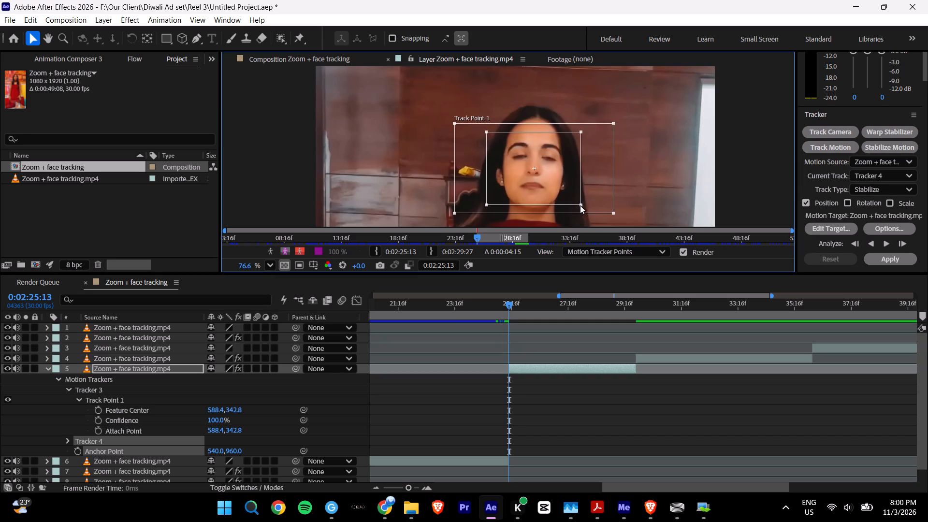
pyautogui.moveTo(580, 205); pyautogui.dragTo(581, 205)
pyautogui.moveTo(613, 124); pyautogui.dragTo(613, 119)
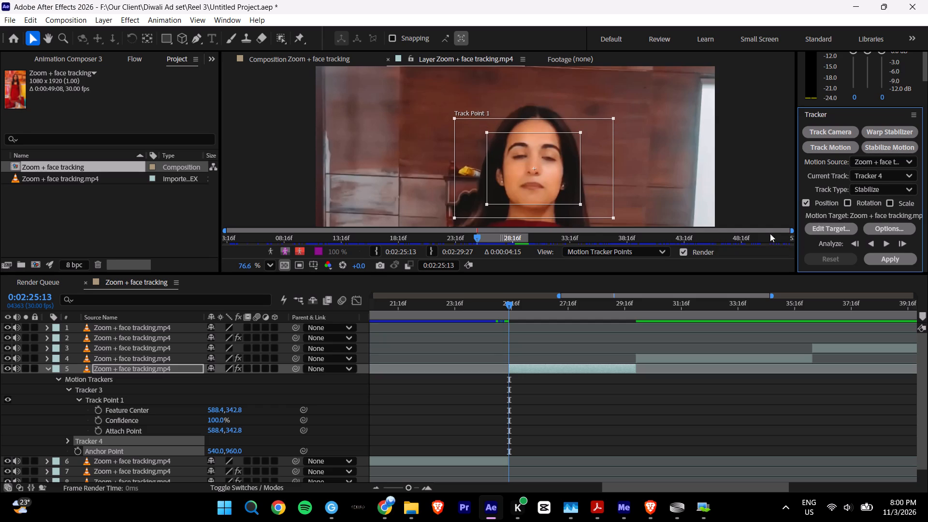
# Analyze the new face track on layer 5 forward from 0:02:25:13.
pyautogui.click(884, 244)
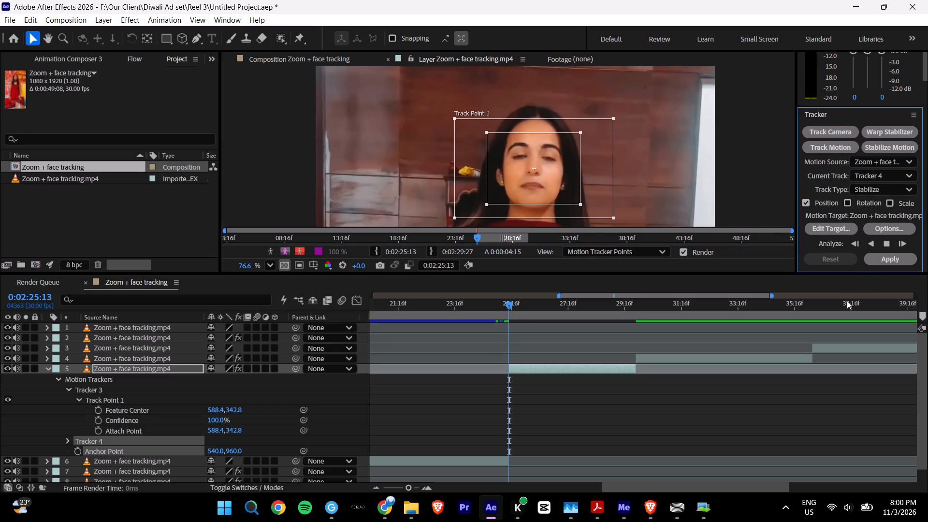
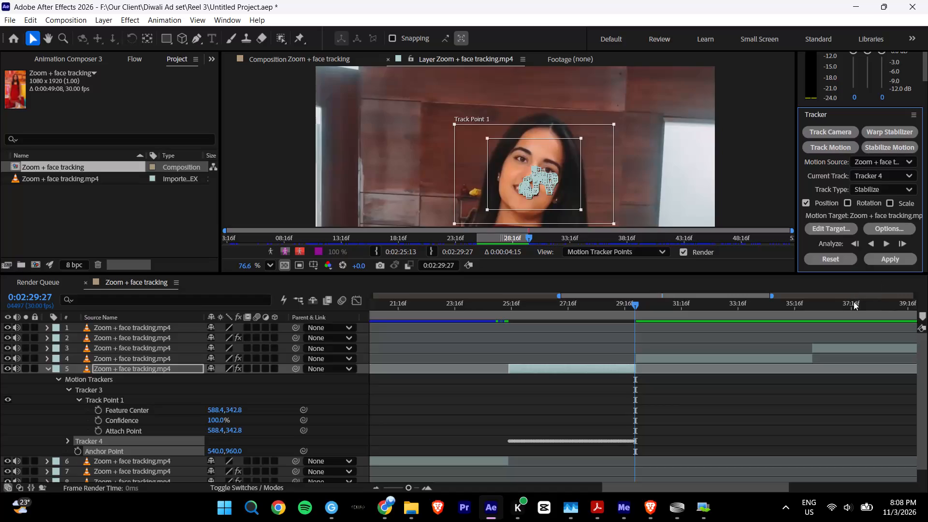
# Apply the new face stabilization to layer 5 in X and Y, and collapse the layer's properties.
pyautogui.click(892, 259)
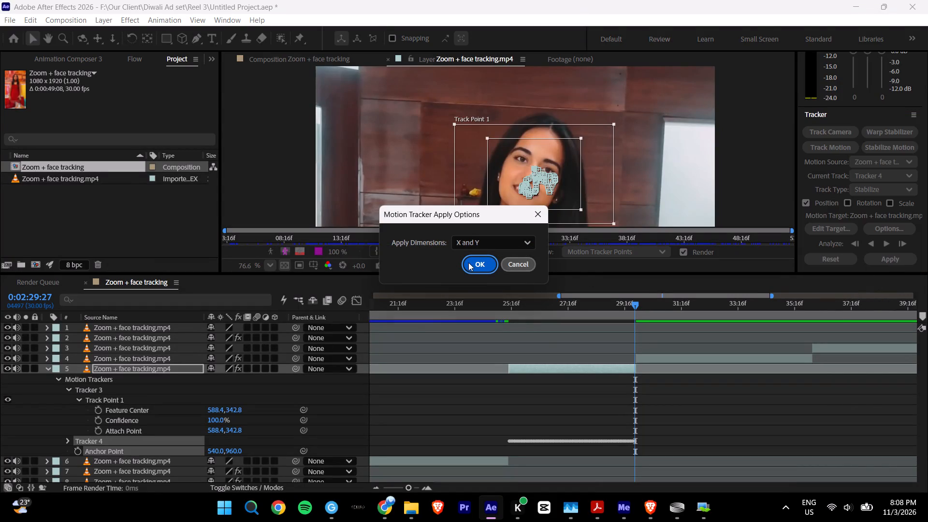
pyautogui.click(484, 264)
pyautogui.scroll(3, 72, 374)
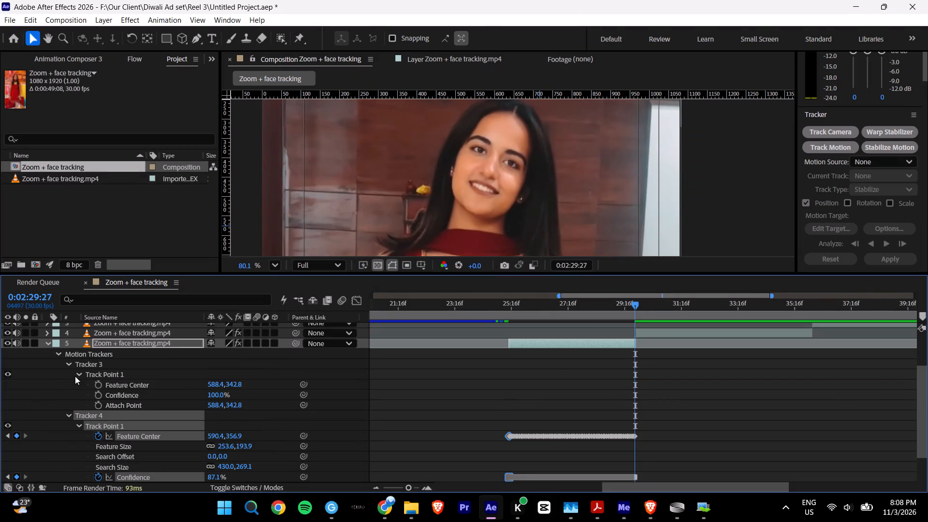
pyautogui.click(46, 369)
# Fit the whole frame in the viewer and play back layer 5's shot from 0:02:27:02 to check the stabilization.
pyautogui.click(271, 265)
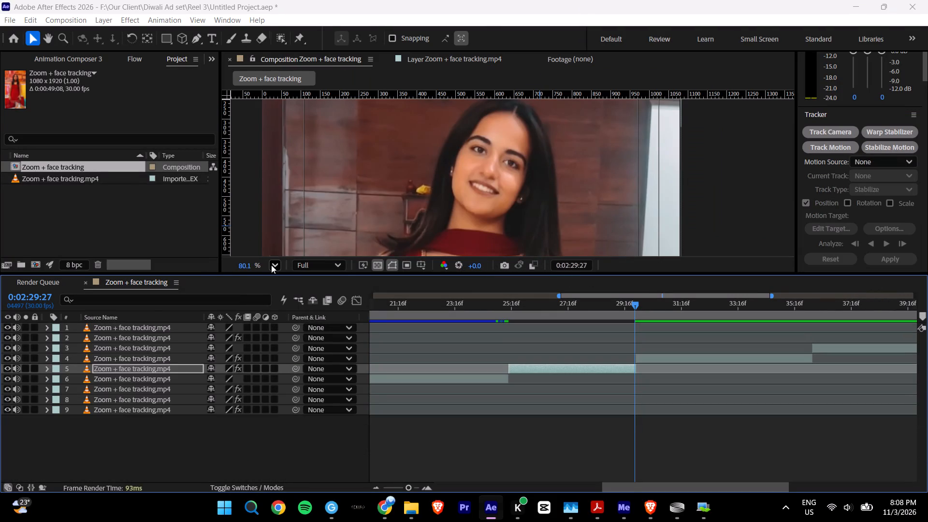
pyautogui.click(316, 38)
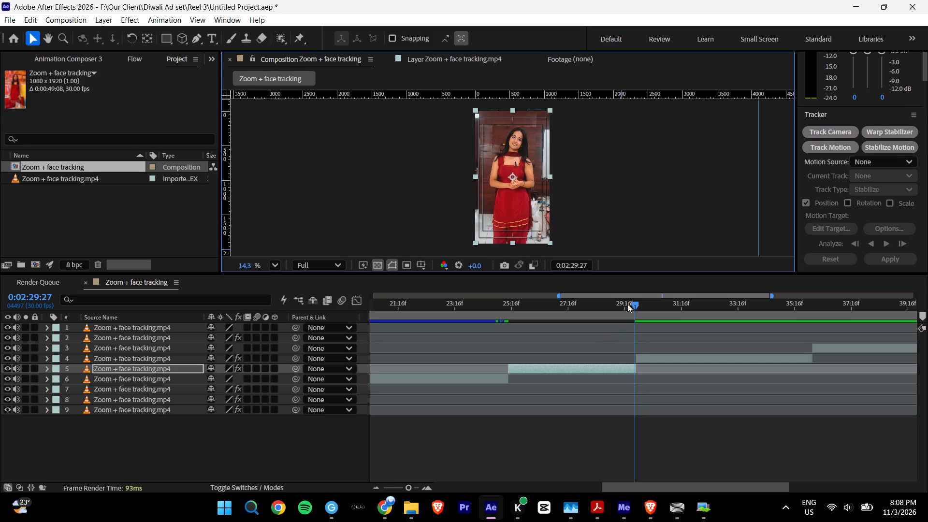
pyautogui.moveTo(628, 302); pyautogui.dragTo(510, 326)
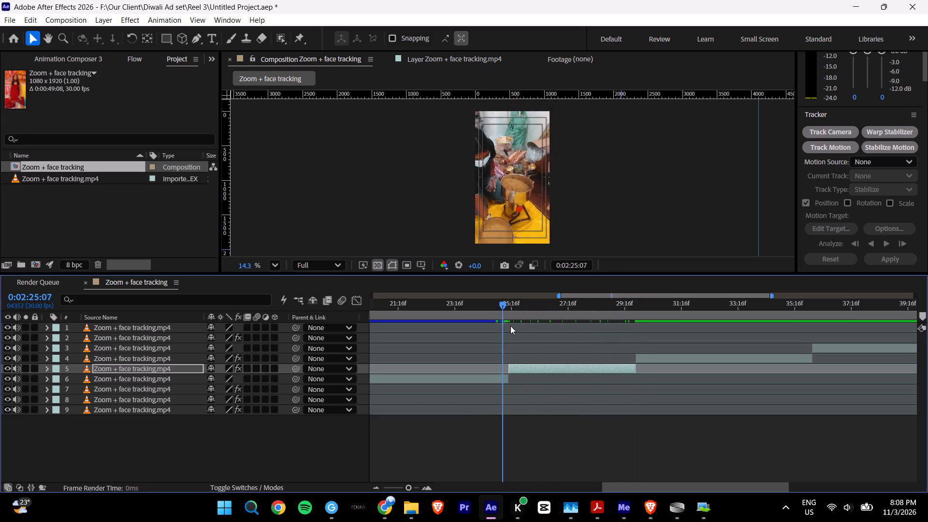
pyautogui.moveTo(510, 326); pyautogui.dragTo(554, 329)
pyautogui.press('space')
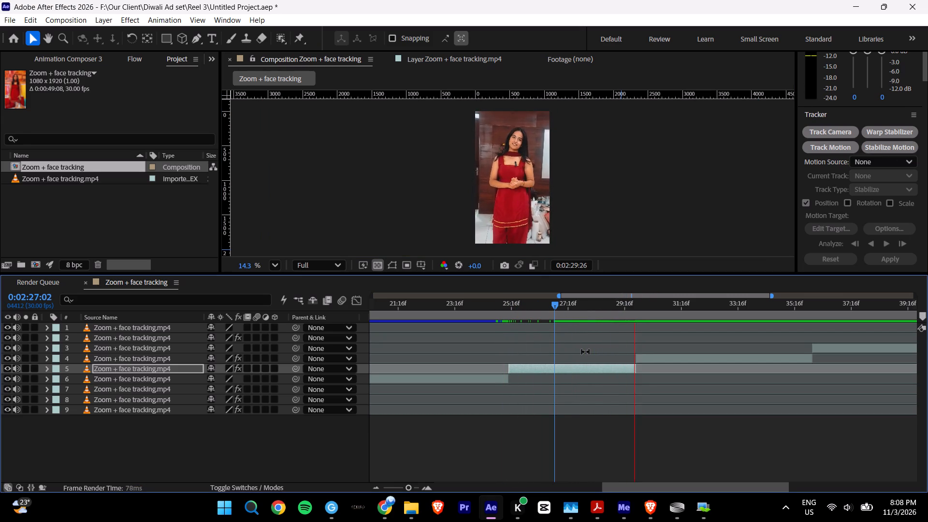
pyautogui.press('space')
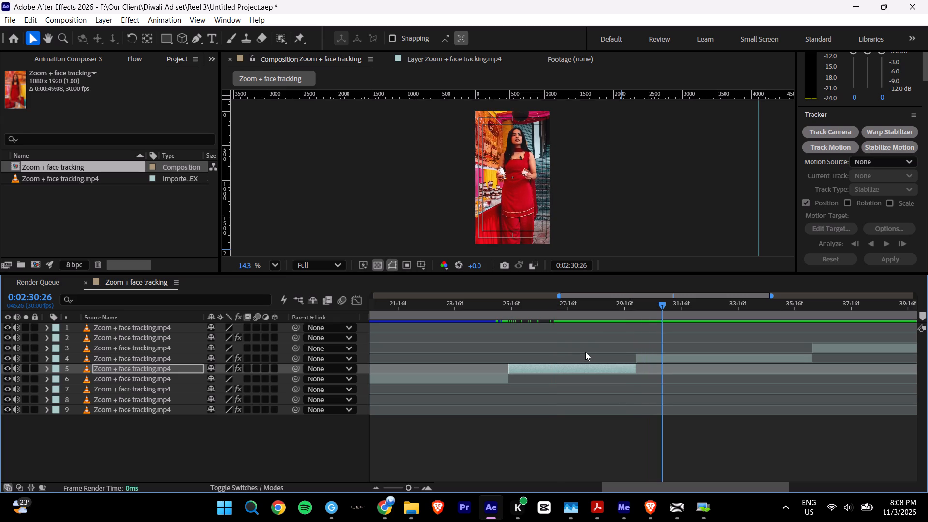
# Send the Zoom + face tracking composition to the Adobe Media Encoder queue.
pyautogui.hotkey('ctrl', 'm')
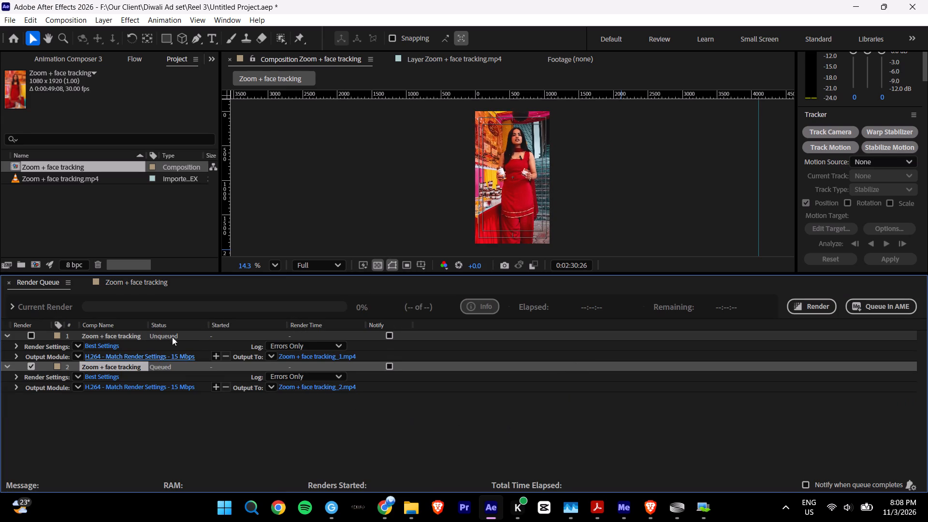
pyautogui.click(127, 282)
pyautogui.click(68, 21)
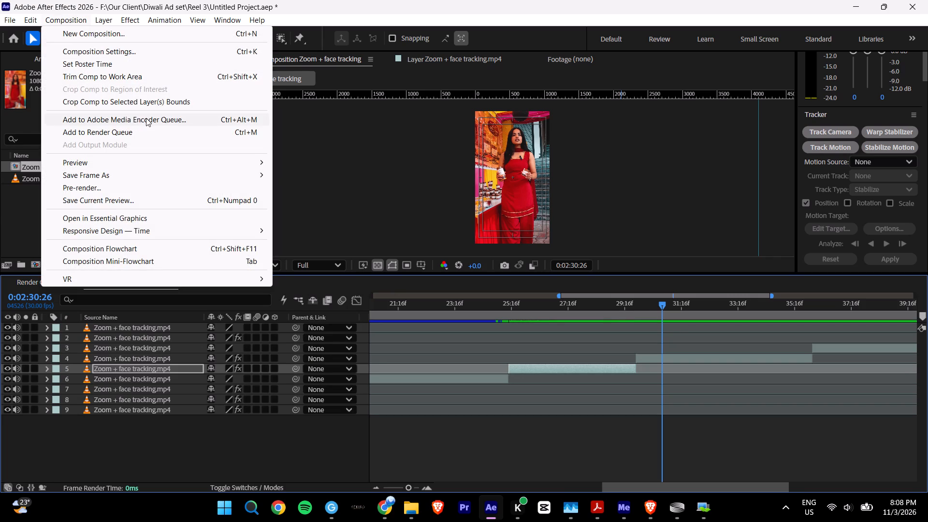
pyautogui.click(146, 118)
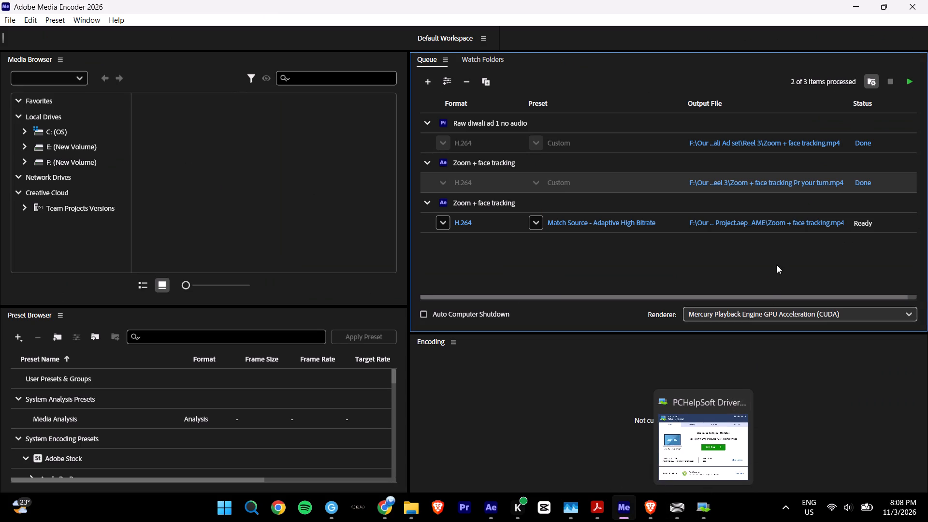
# Set the newly queued item's output file to "Zoom + face tracking Pr your turn yes" in the Diwali Ad set's Reel 3 folder.
pyautogui.click(776, 225)
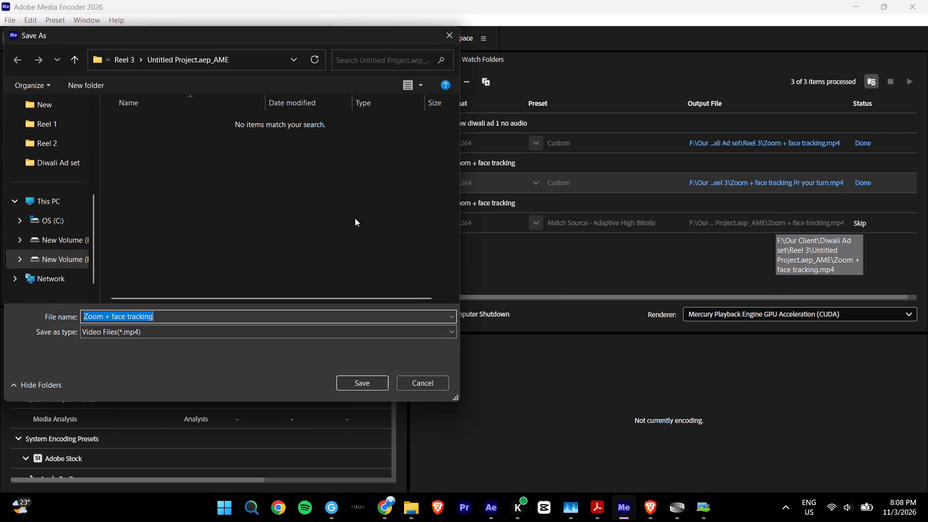
pyautogui.click(73, 256)
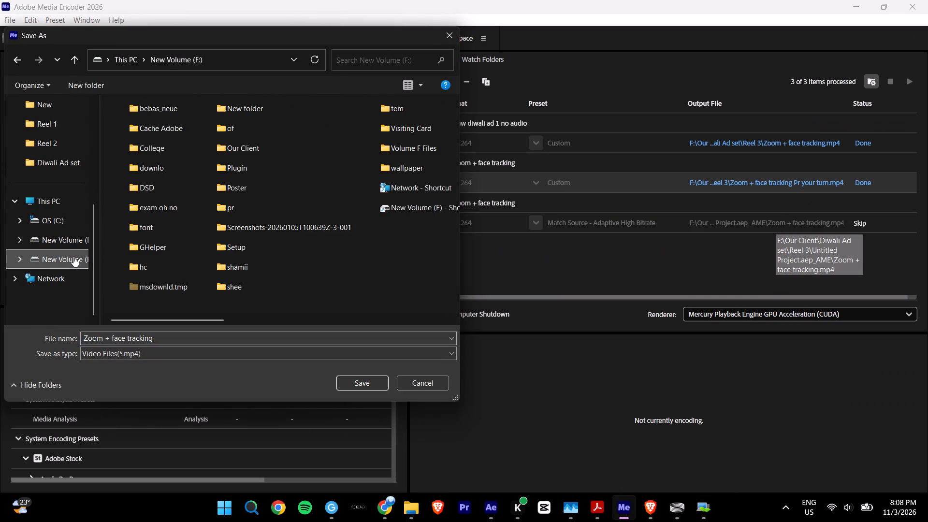
pyautogui.click(70, 147)
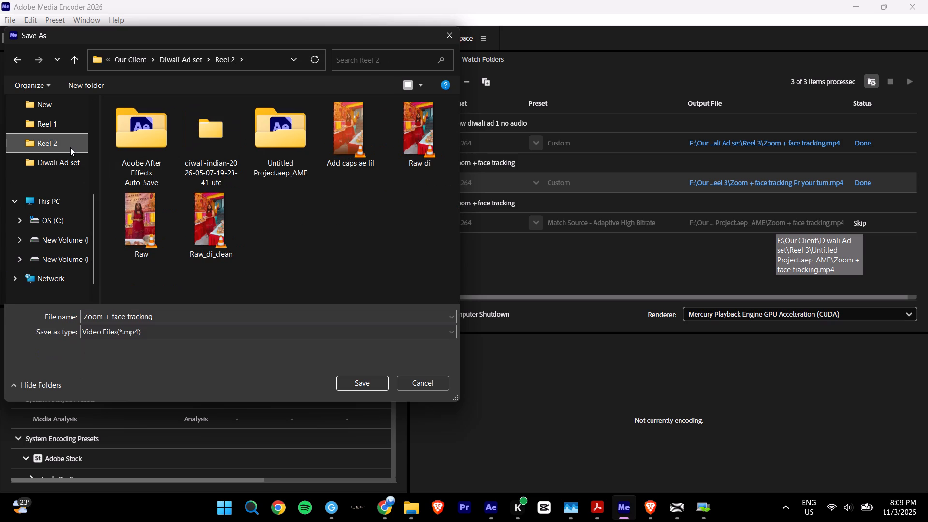
pyautogui.click(171, 56)
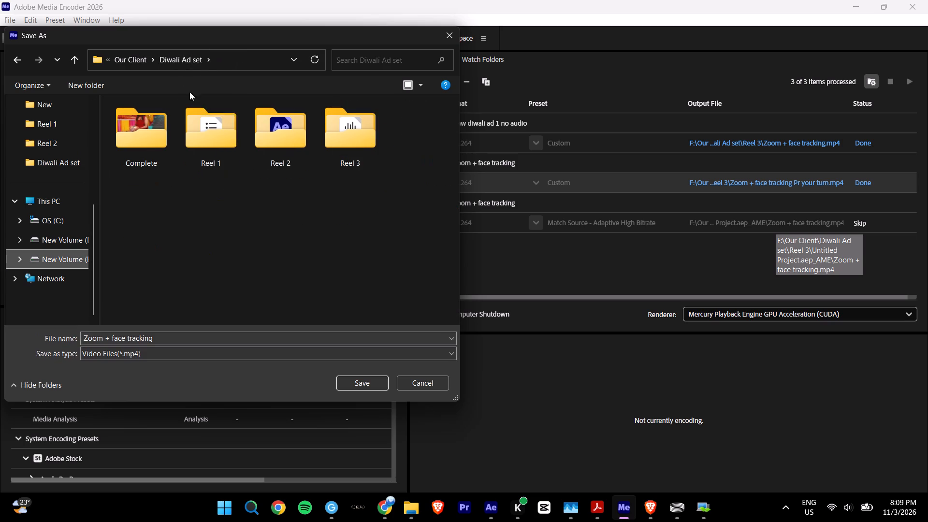
pyautogui.doubleClick(355, 148)
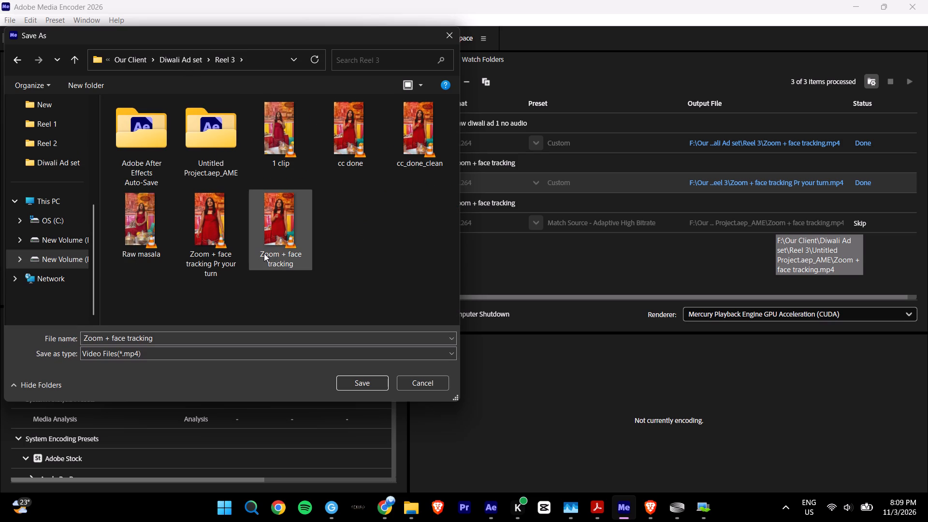
pyautogui.click(225, 246)
pyautogui.click(258, 337)
pyautogui.click(291, 339)
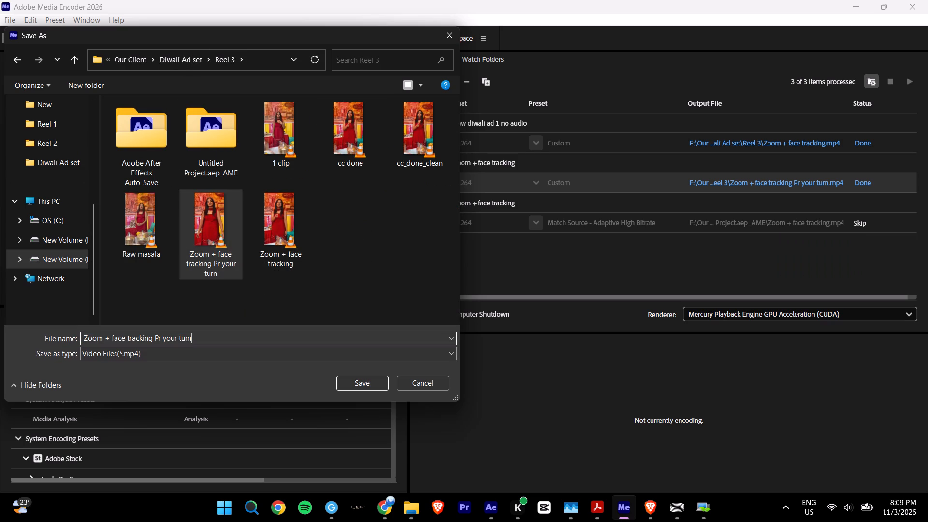
pyautogui.press('space')
pyautogui.write('yes')
pyautogui.press('space')
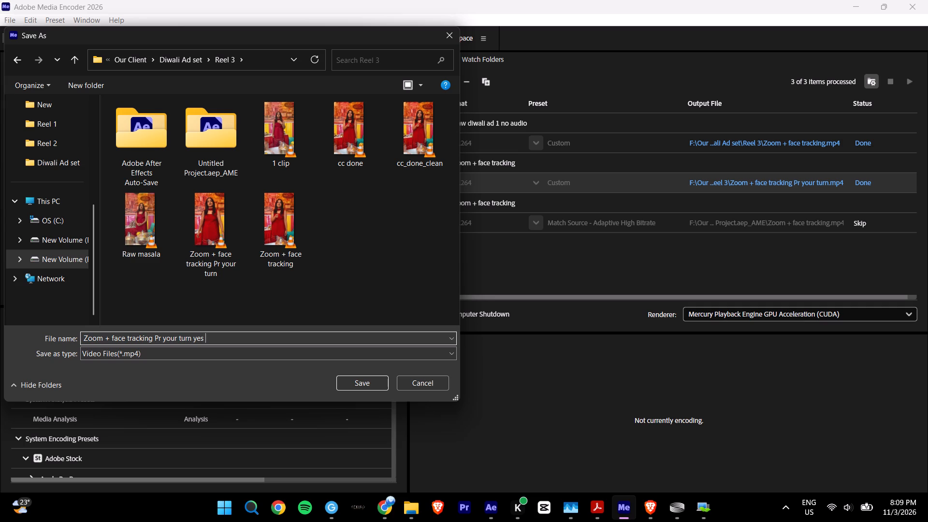
pyautogui.click(365, 381)
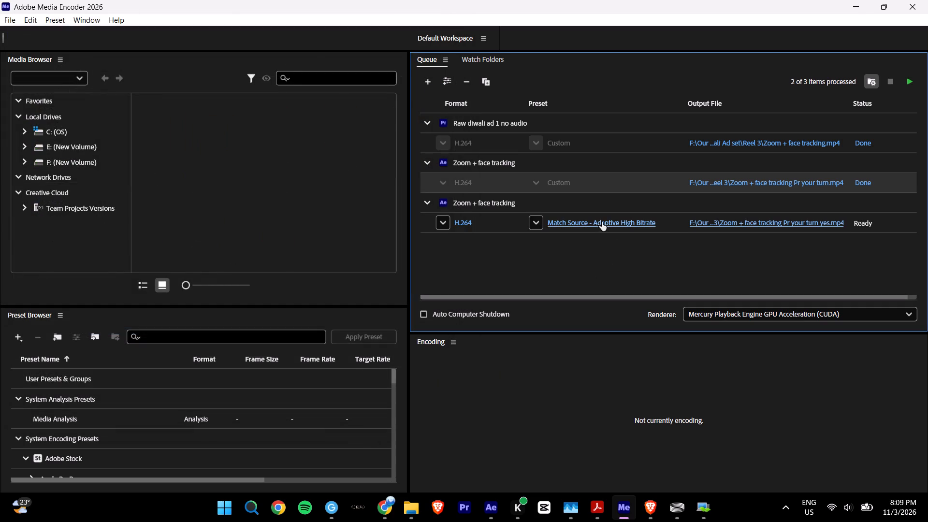
# Set the queued item's export preset to High Quality 1080p HD and match its video settings to the source.
pyautogui.click(602, 222)
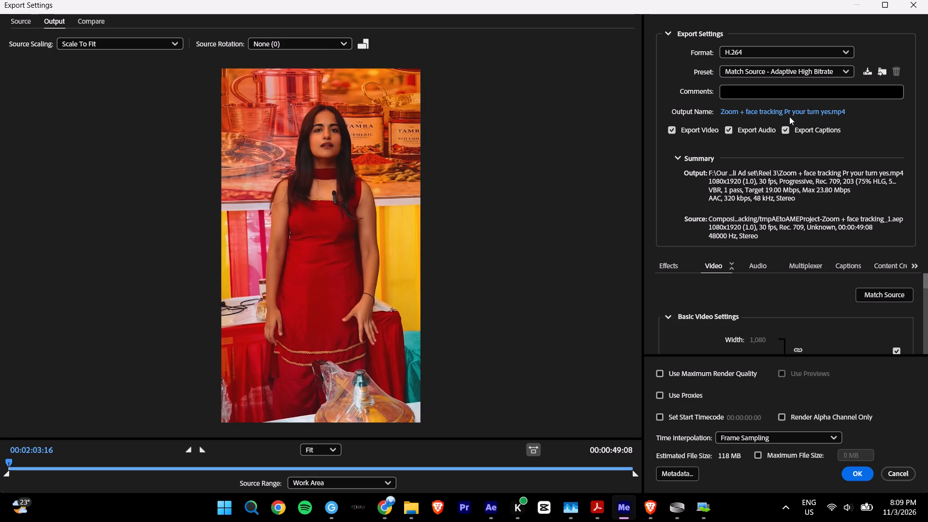
pyautogui.click(799, 66)
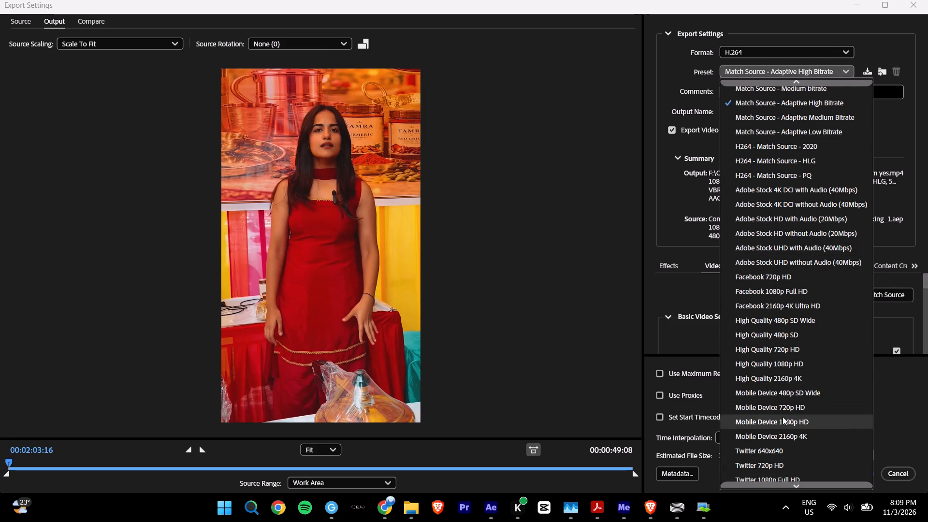
pyautogui.click(798, 365)
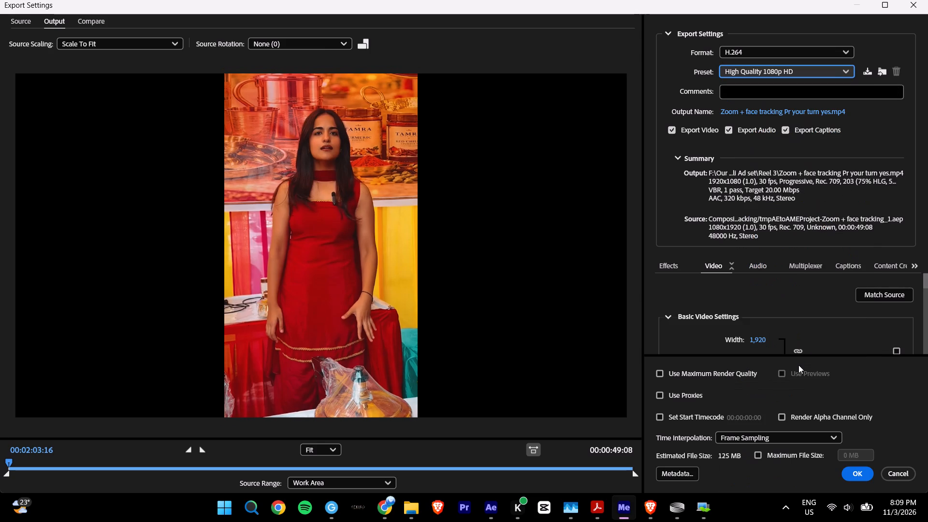
pyautogui.click(878, 288)
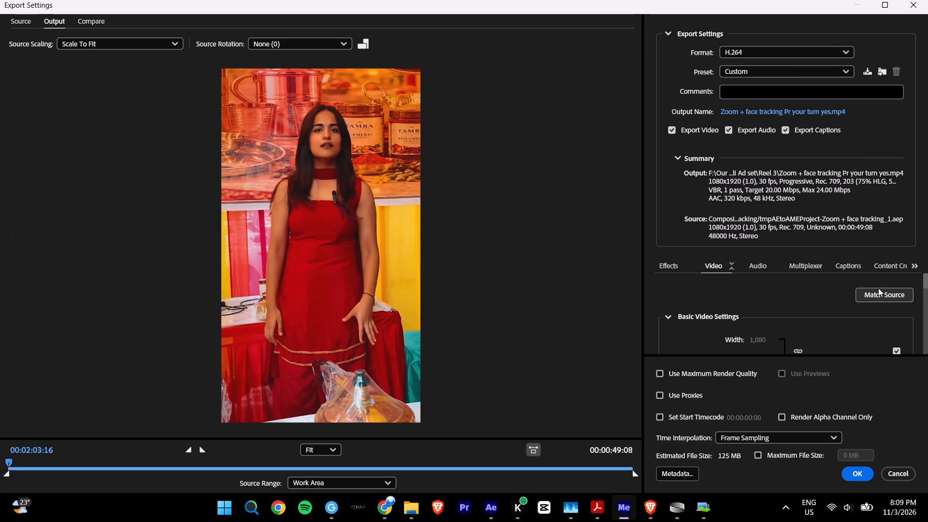
# Enable Use Maximum Render Quality and Render at Maximum Depth, and accept the export settings.
pyautogui.click(665, 374)
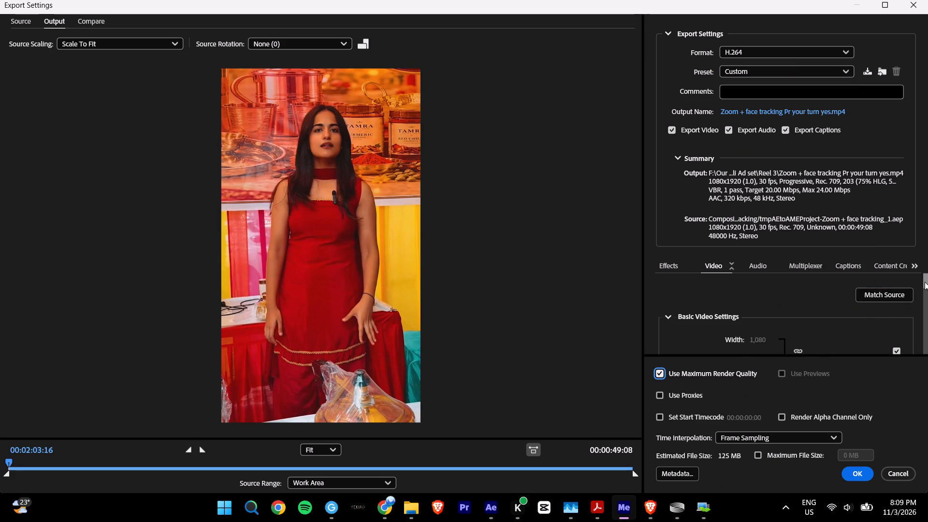
pyautogui.moveTo(925, 282); pyautogui.dragTo(927, 298)
pyautogui.click(667, 290)
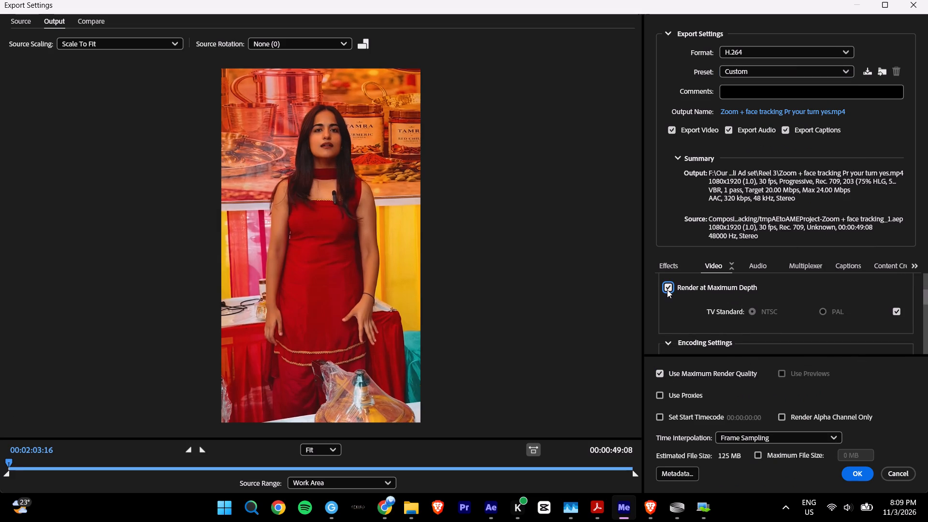
pyautogui.click(924, 298)
pyautogui.moveTo(926, 298); pyautogui.dragTo(925, 320)
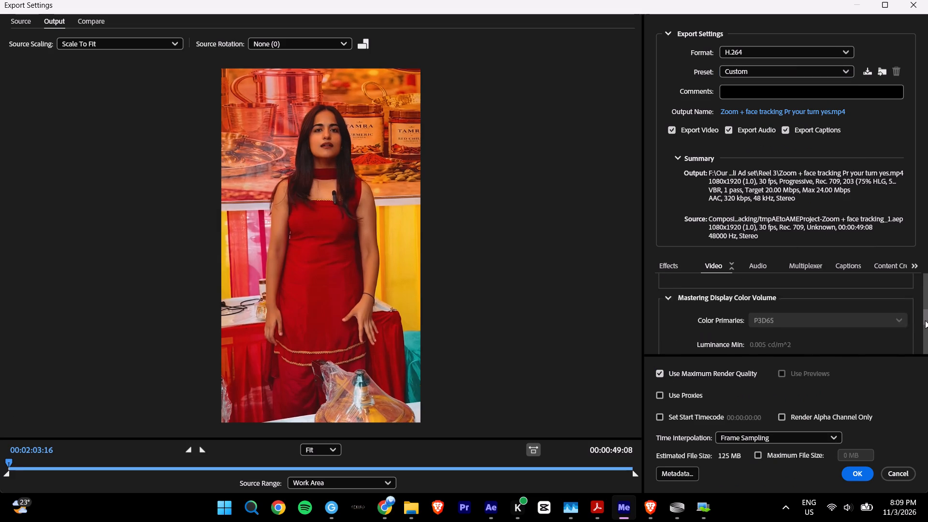
pyautogui.moveTo(925, 320); pyautogui.dragTo(918, 367)
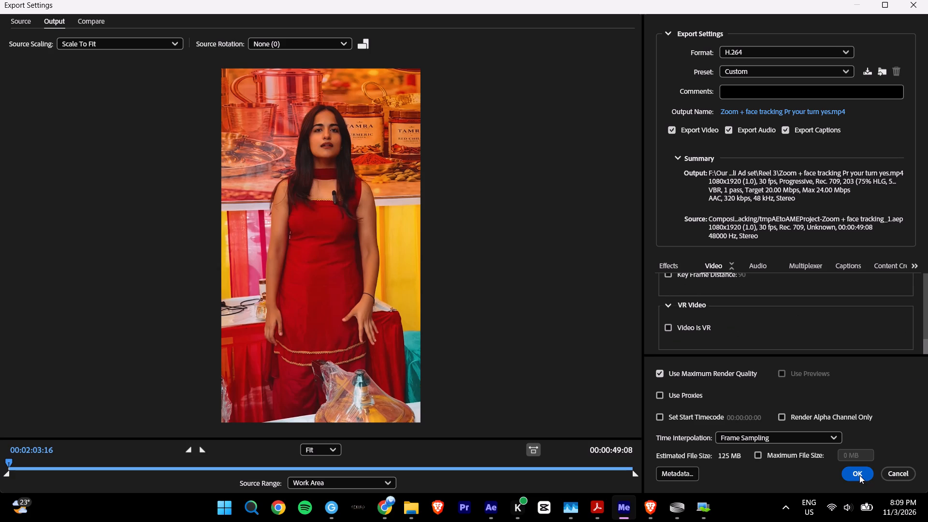
pyautogui.click(859, 475)
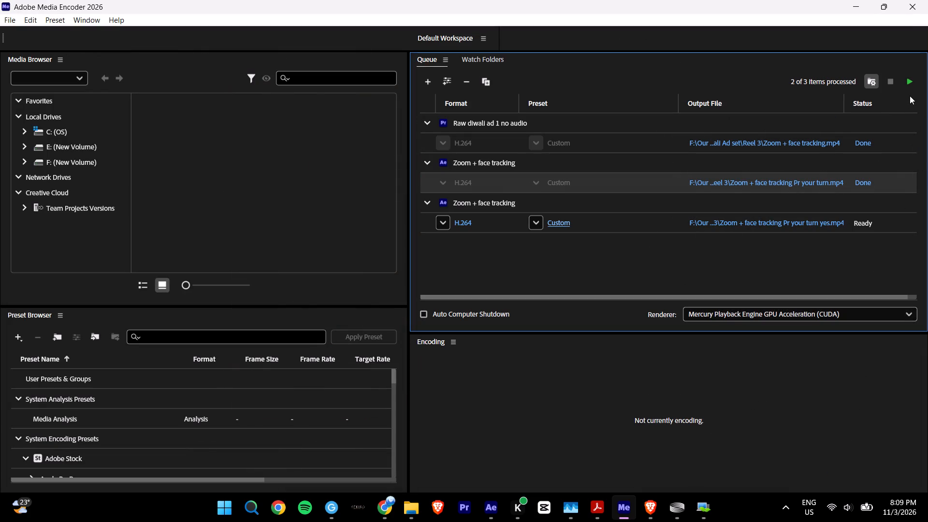
# Start encoding the ready Zoom + face tracking item in the render queue.
pyautogui.click(907, 85)
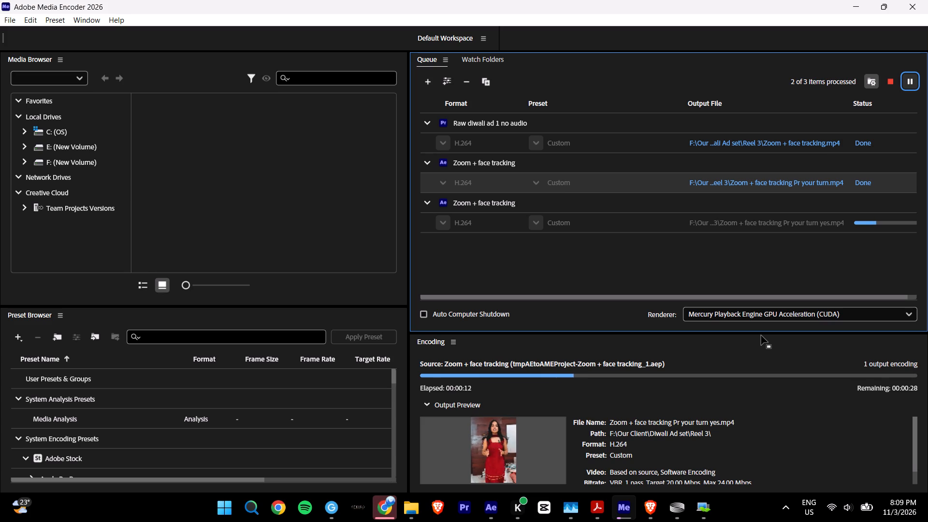
# Switch to Chrome and close the FileCR Assistant extension installation page.
pyautogui.click(387, 500)
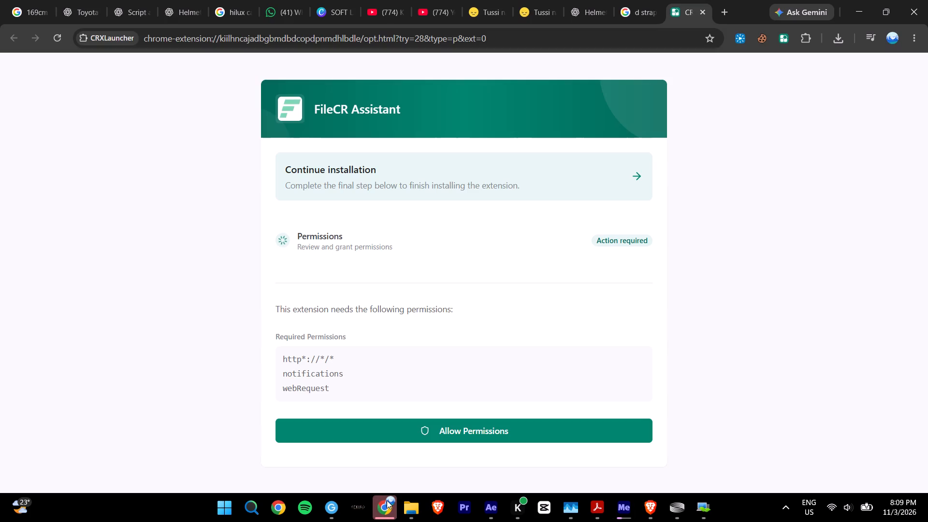
pyautogui.click(705, 10)
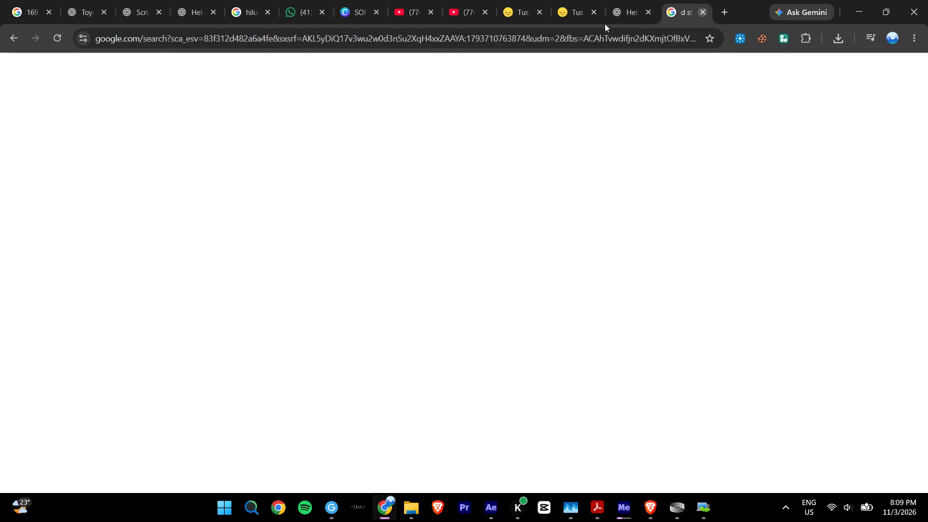
# Look over the Korda Icon Lemur Helmet - Gloss Red product page and its photos on Bikester Global.
pyautogui.click(572, 0)
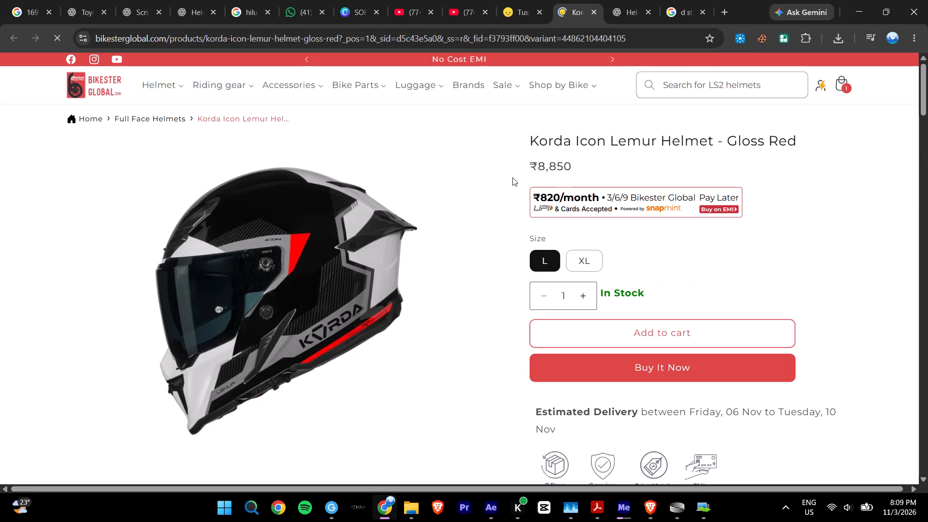
pyautogui.scroll(-5, 310, 315)
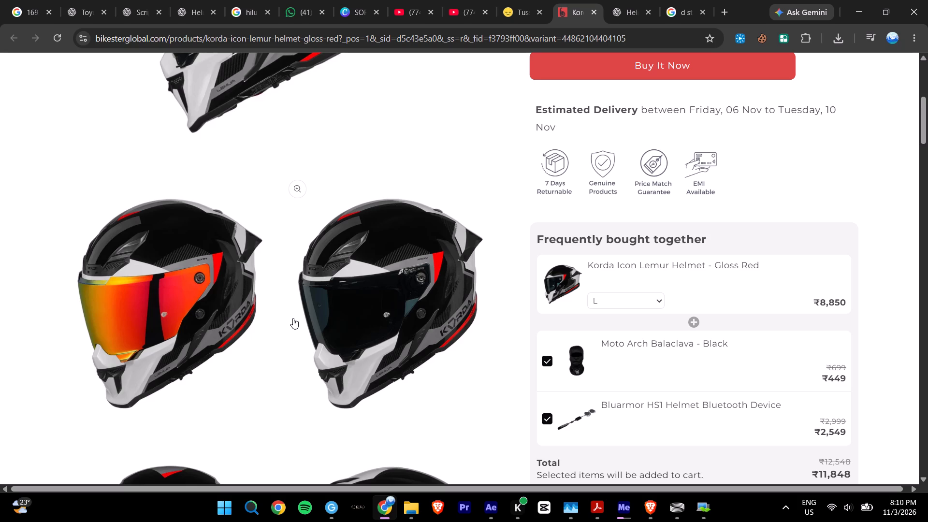
pyautogui.scroll(4, 293, 318)
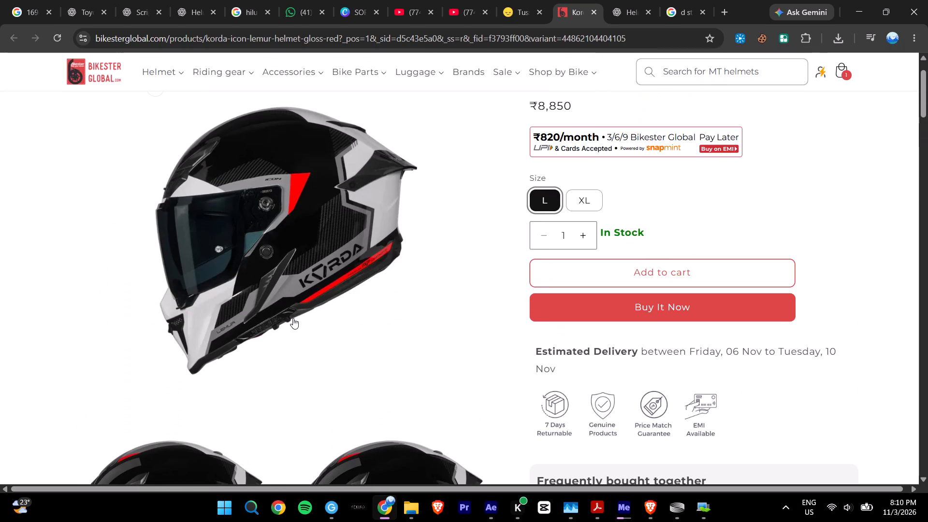